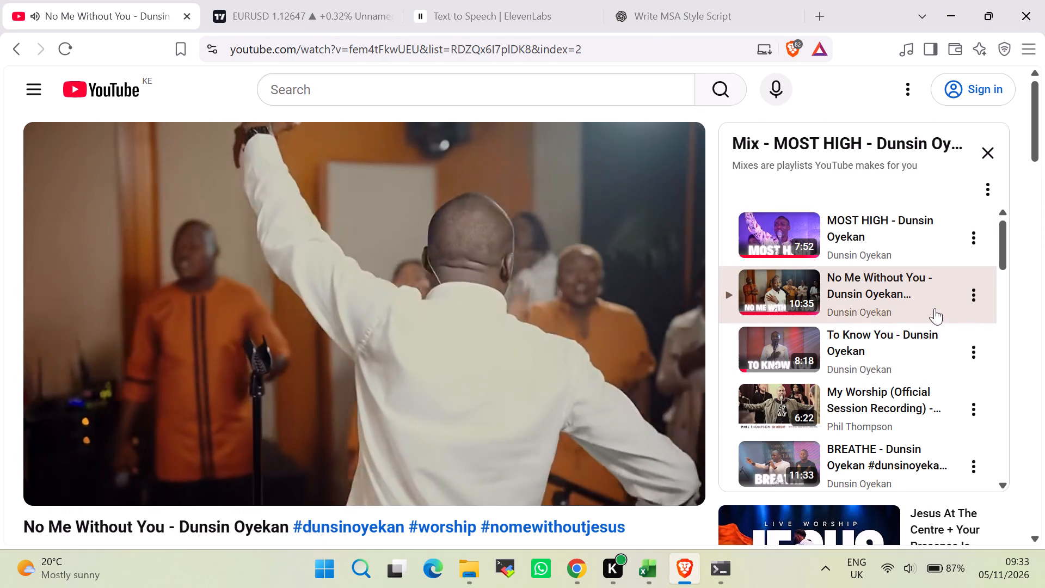
scroll(934, 308, "down", 8)
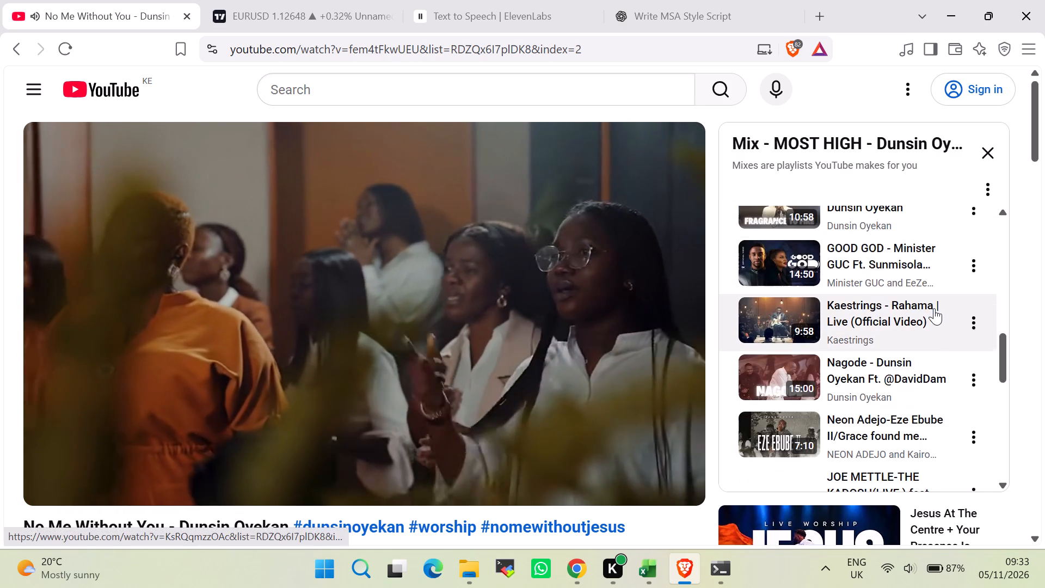
scroll(1009, 362, "down", 4)
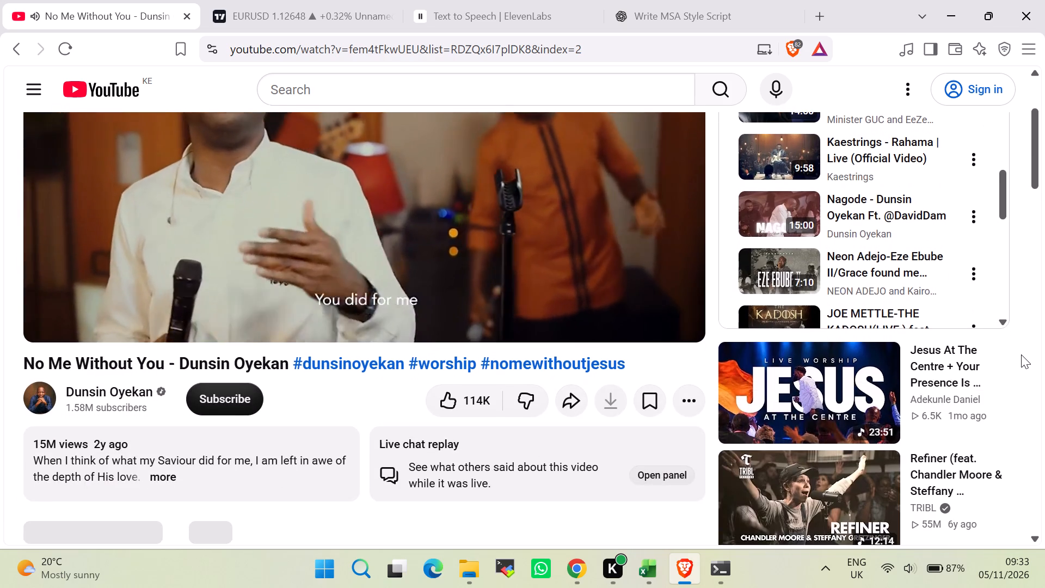
scroll(1021, 354, "down", 3)
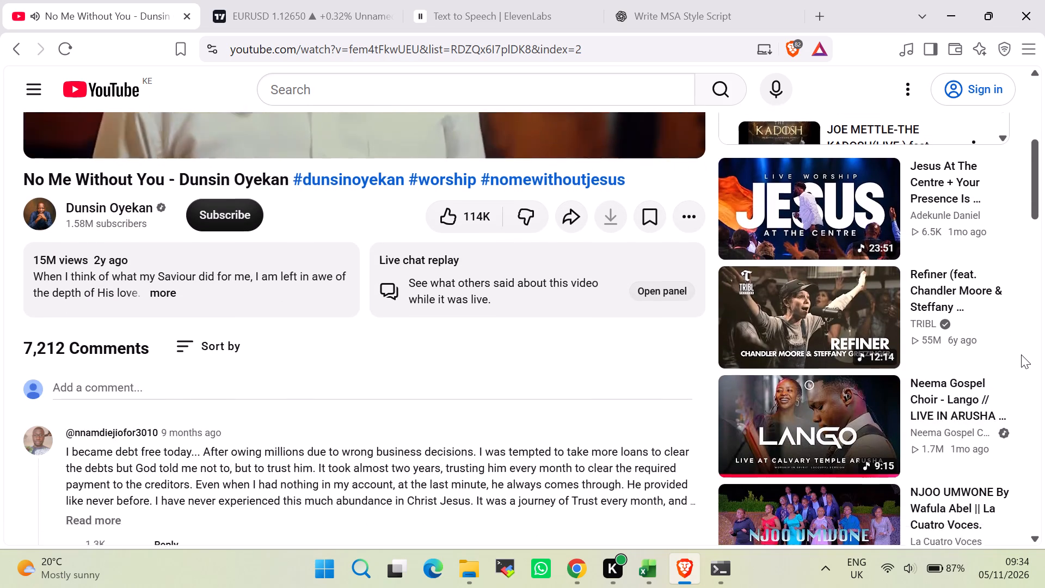
scroll(895, 373, "down", 2)
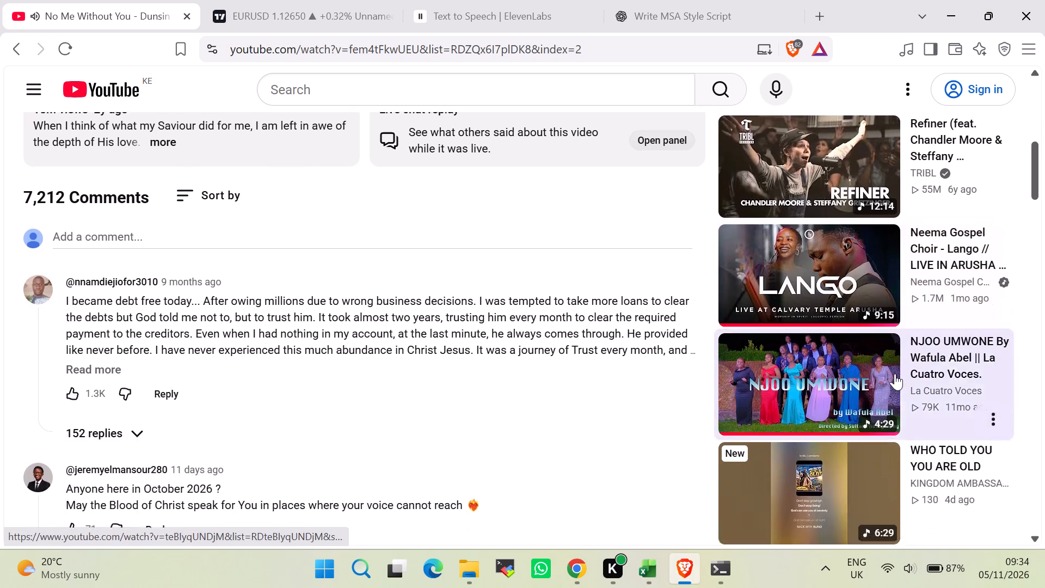
left_click(855, 192)
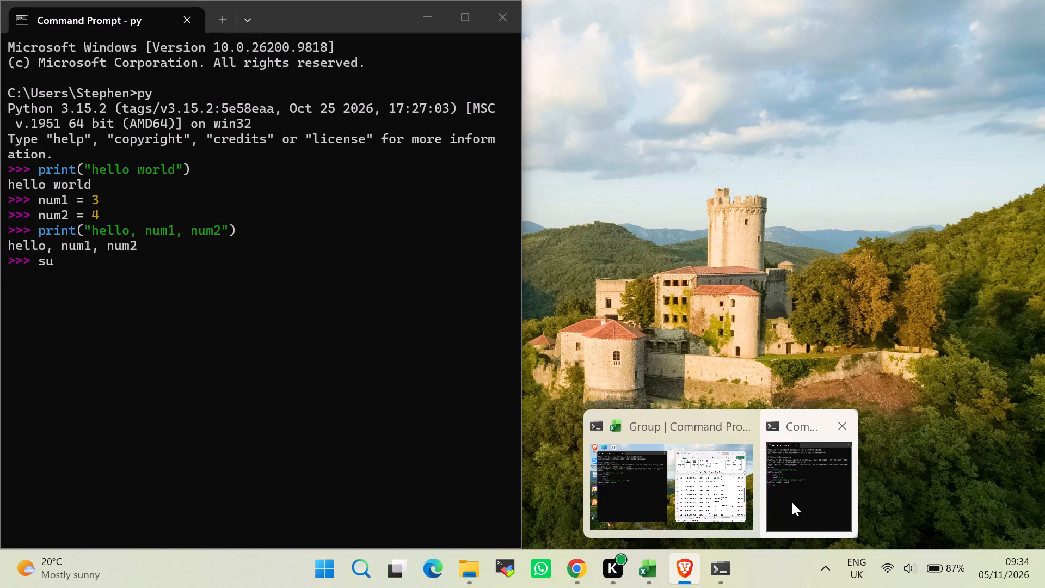
Switch to the grouped Command Prompt and Excel windows and view further trip rows on Sheet1.
left_click(715, 495)
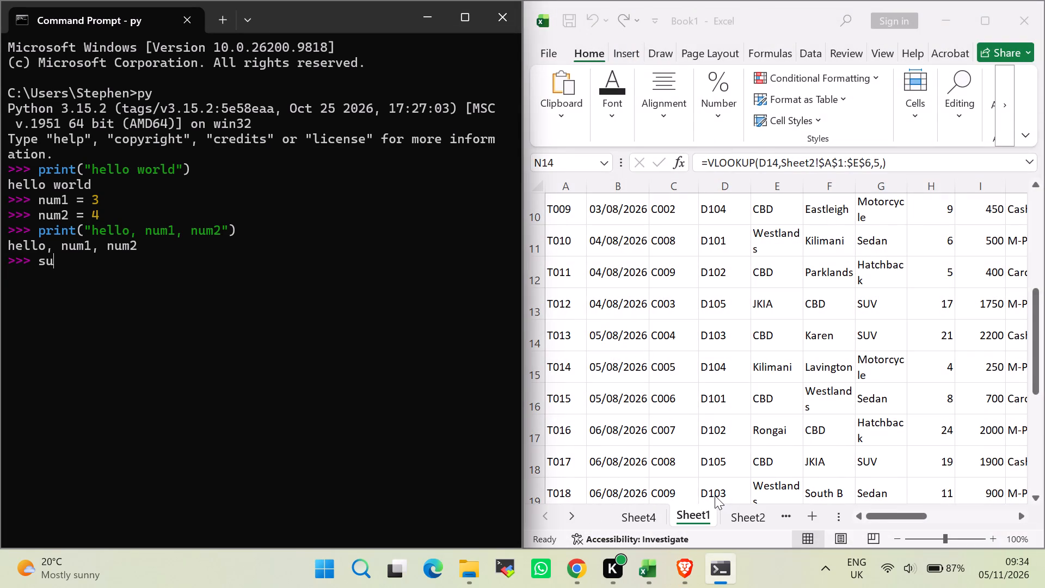
scroll(797, 411, "down", 1)
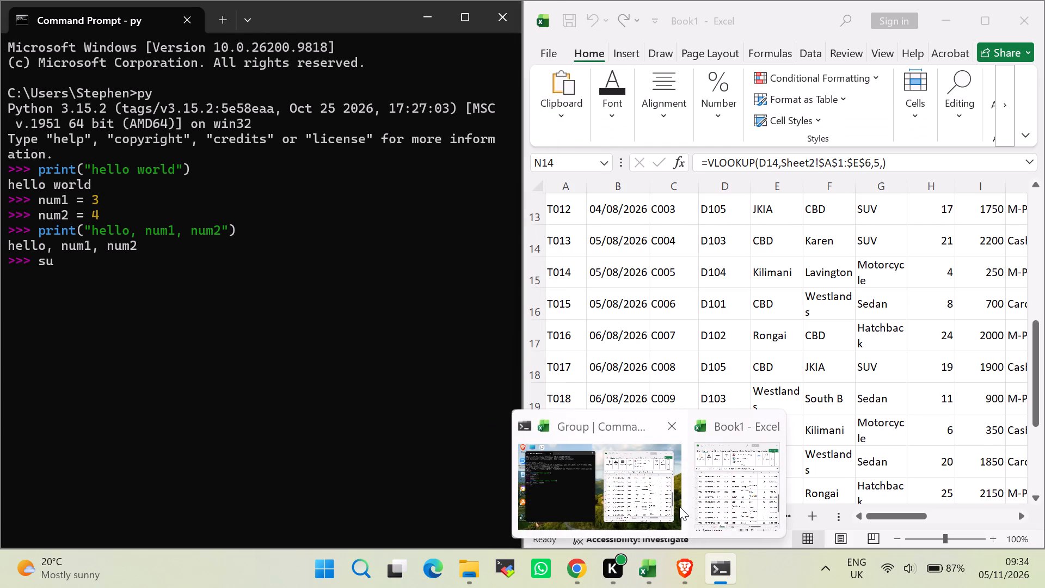
Bring up the Book1 Excel window from the split group and maximise it.
left_click(634, 483)
scroll(734, 371, "down", 5)
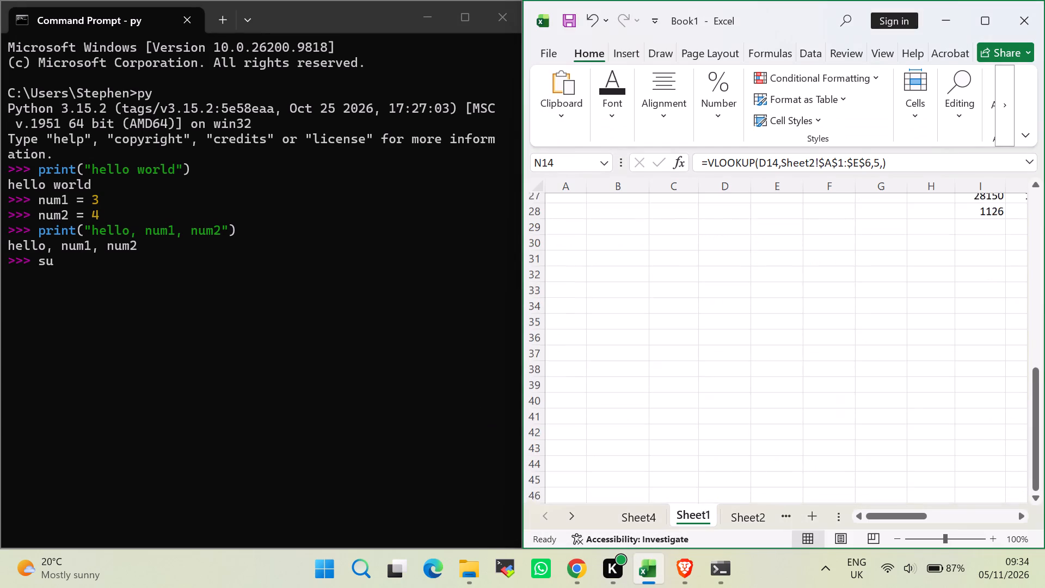
scroll(735, 371, "up", 3)
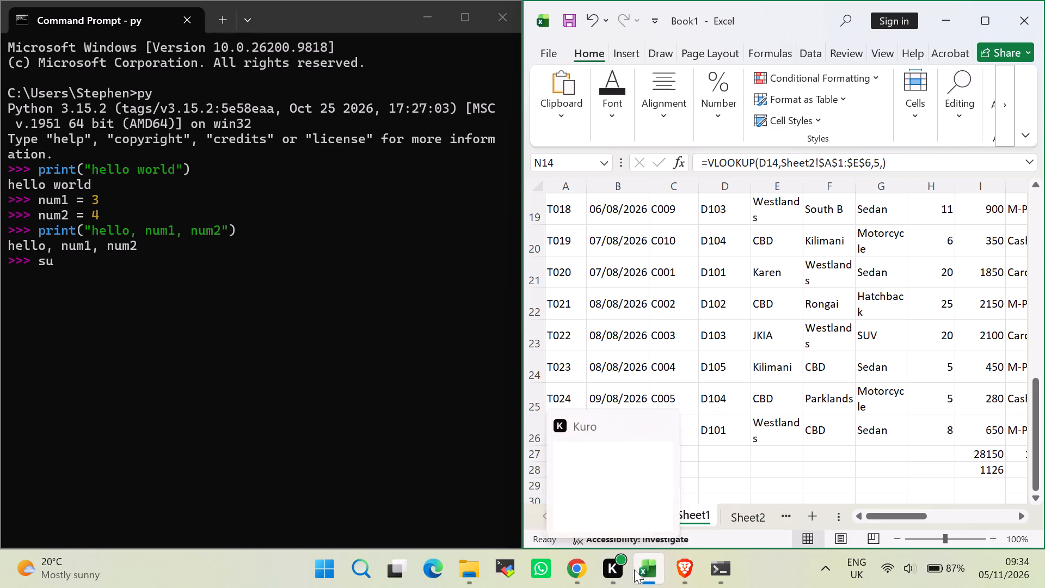
left_click(715, 519)
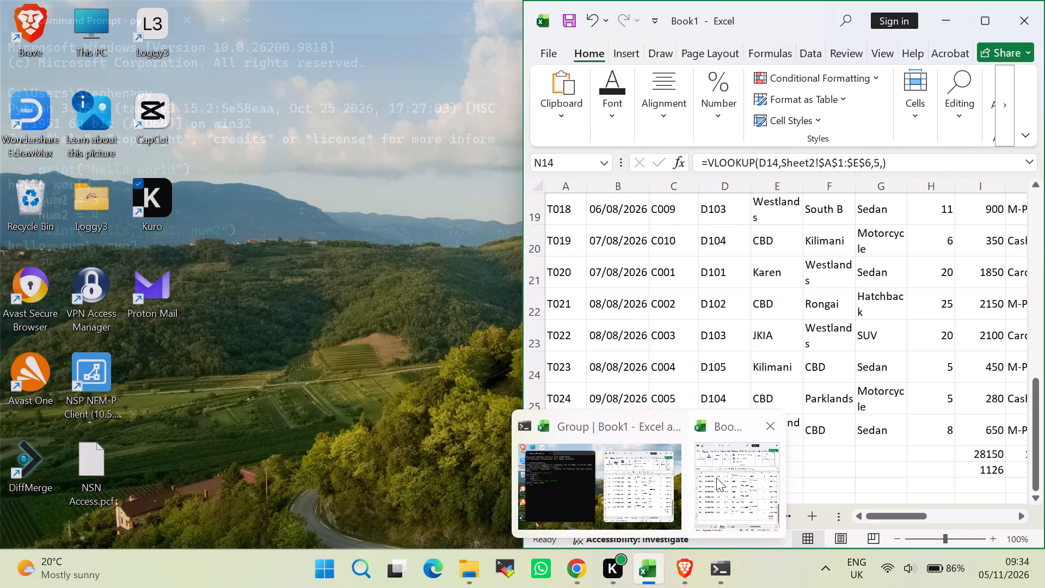
left_click(718, 478)
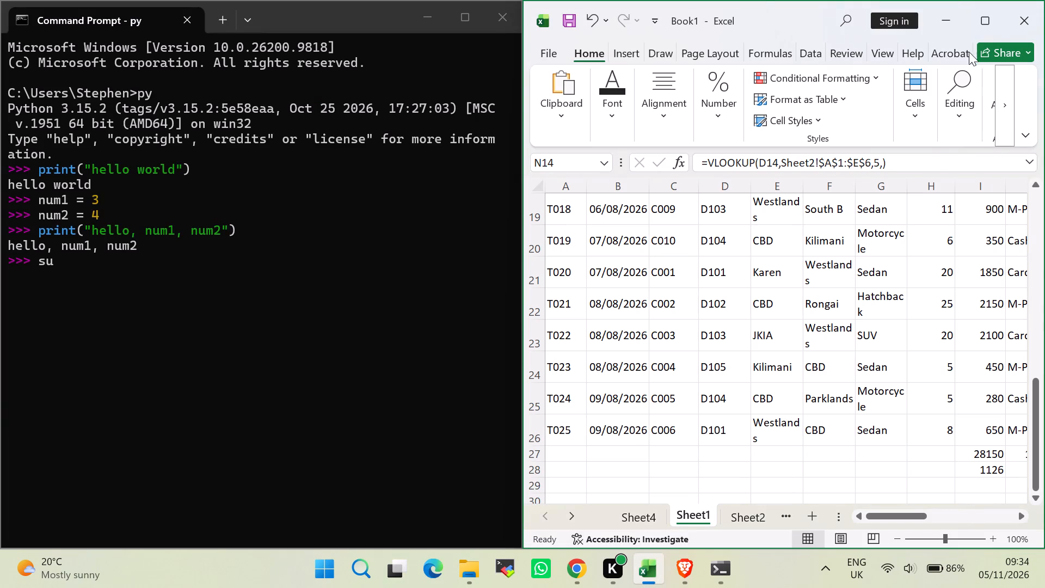
left_click(995, 13)
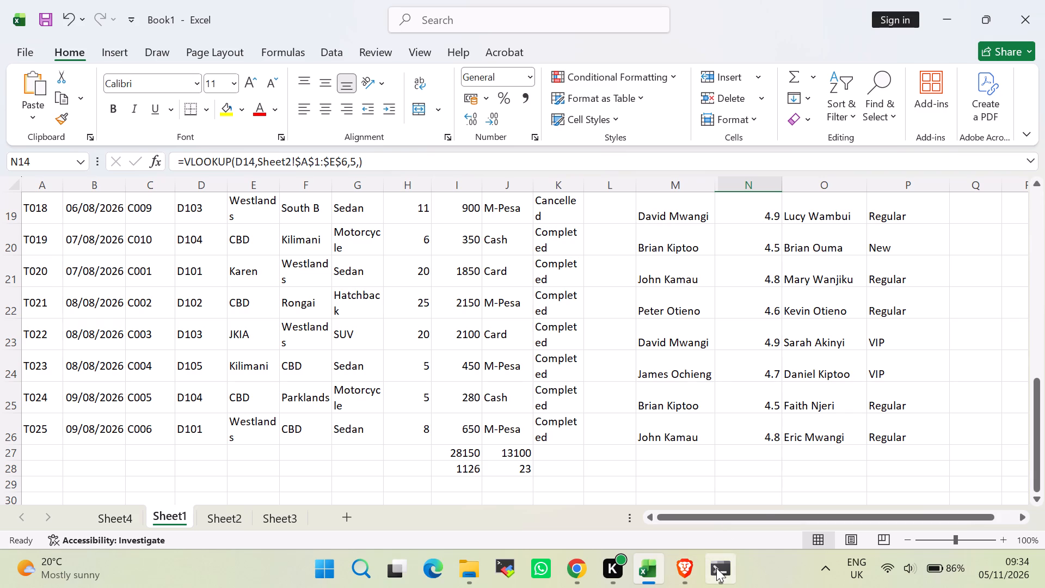
Switch to the Command Prompt window running Python and maximise it.
left_click(718, 502)
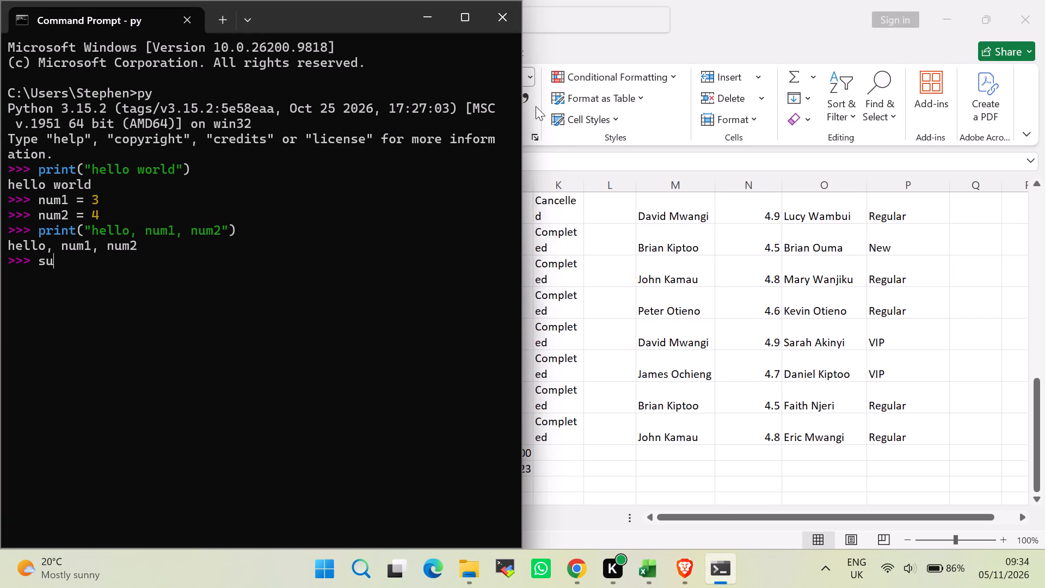
left_click(456, 7)
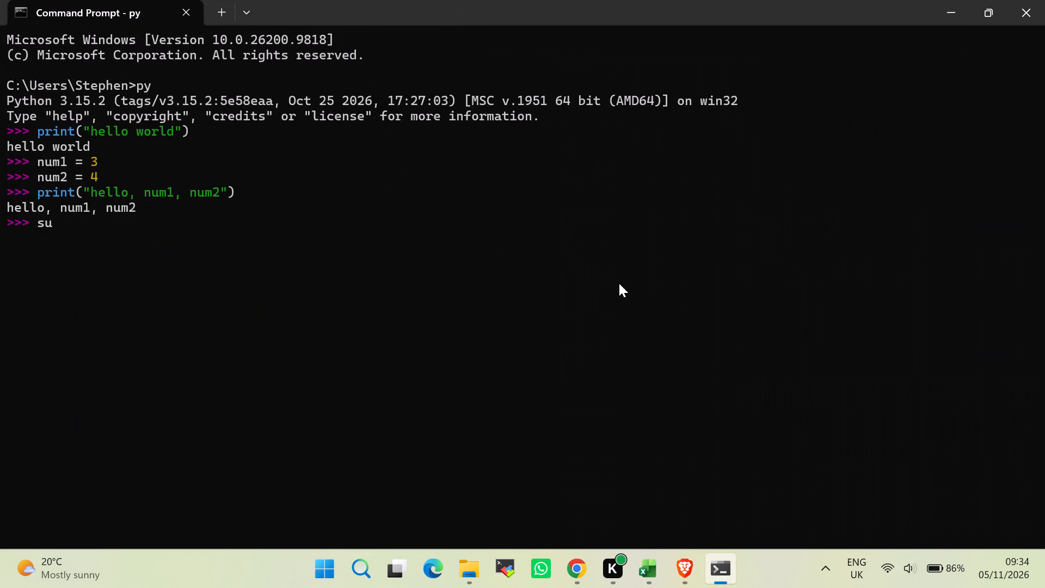
Return to Excel and look through the trip rows on Sheet1, checking the first Vehicle_Type and Distance_KM cells.
left_click(641, 573)
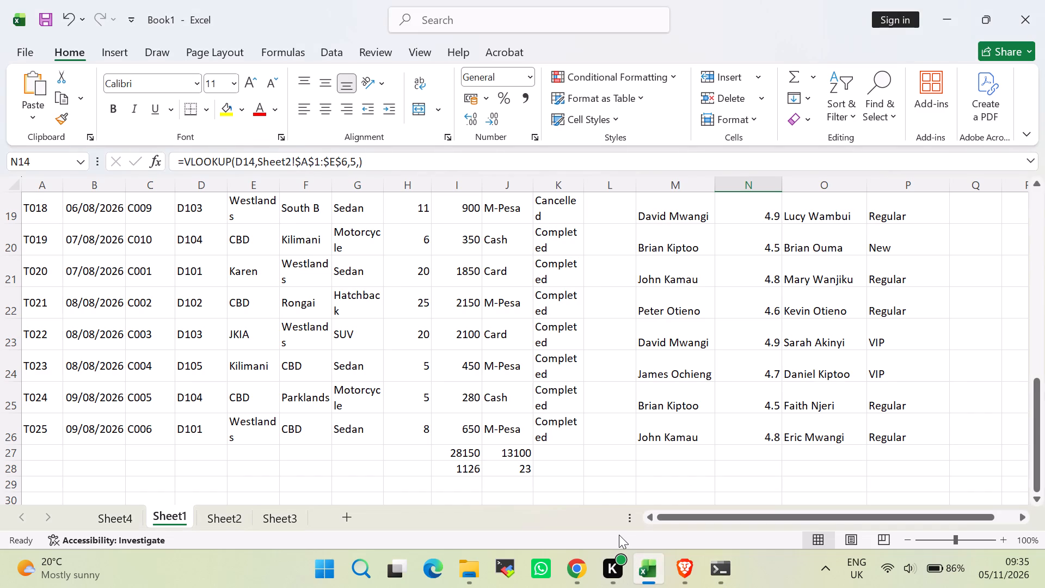
scroll(456, 274, "up", 2)
scroll(456, 274, "down", 2)
scroll(456, 274, "up", 4)
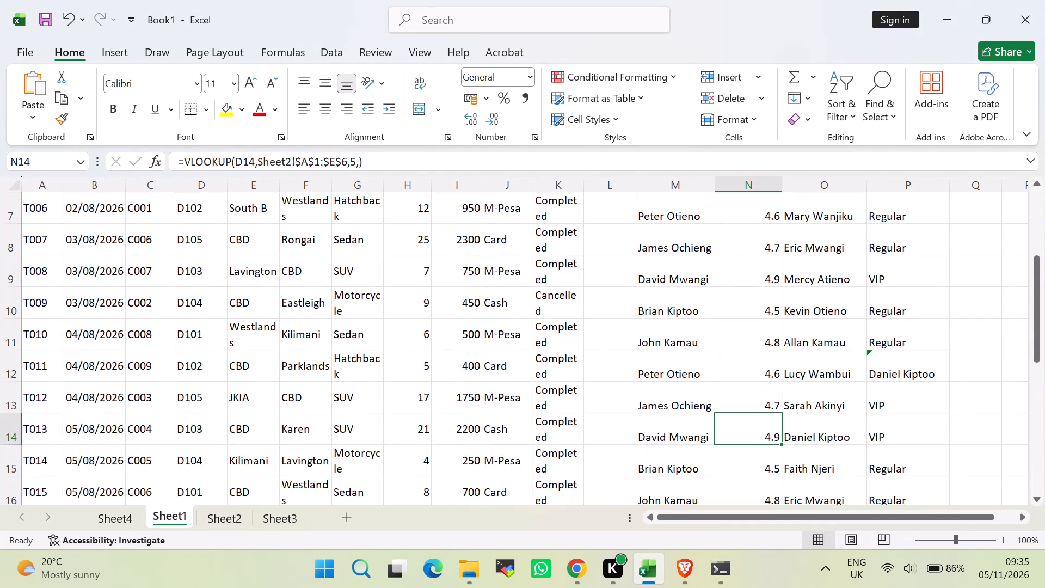
scroll(456, 274, "up", 2)
left_click(355, 273)
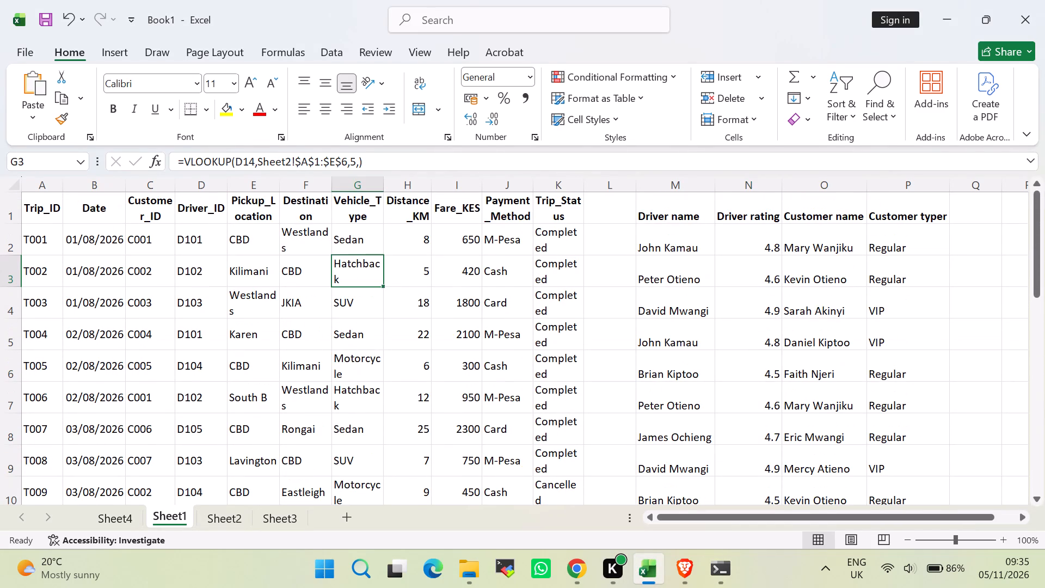
double_click(384, 284)
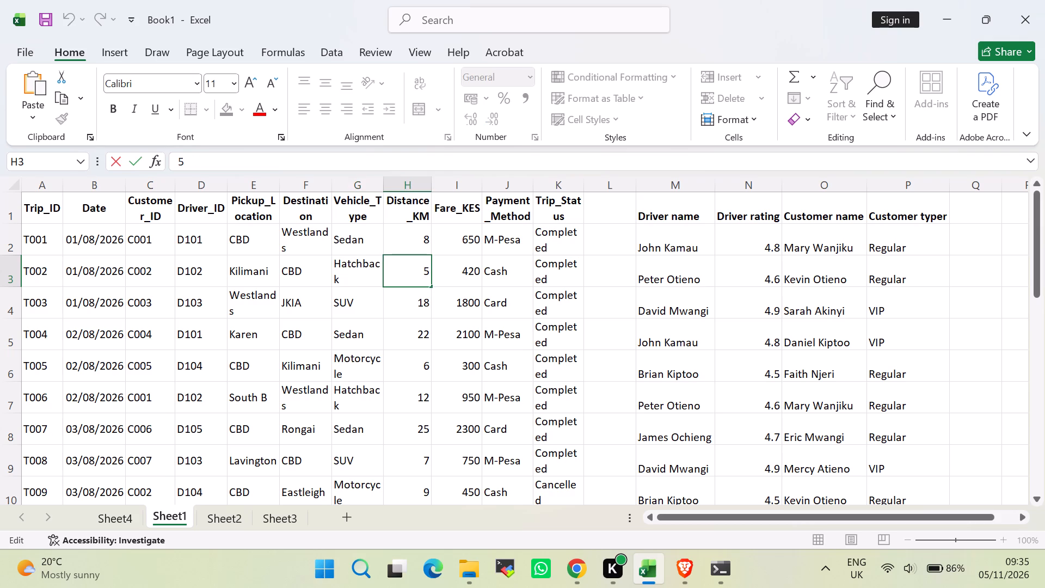
left_click(375, 281)
left_click(370, 237)
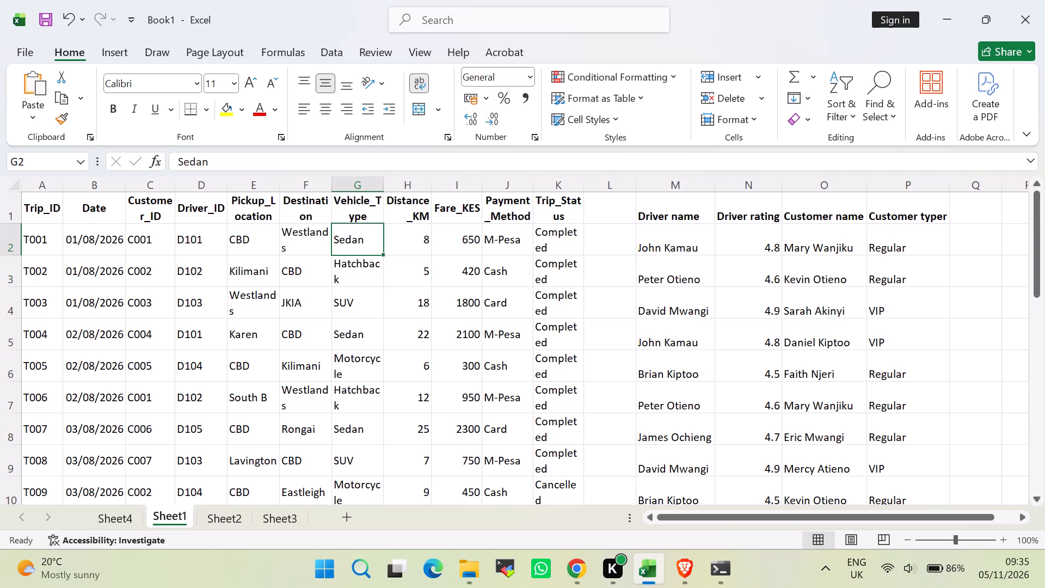
left_click(373, 271)
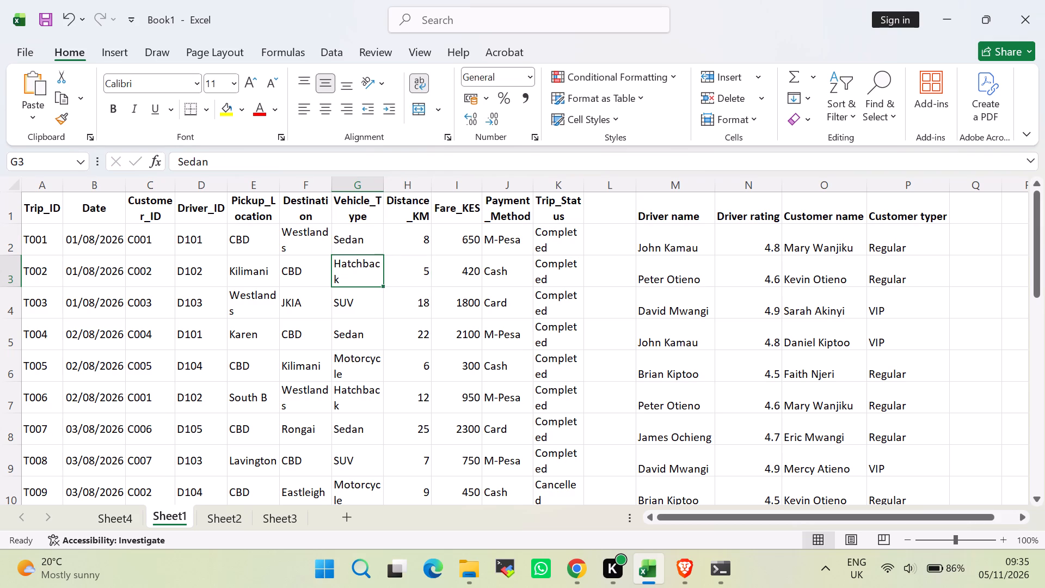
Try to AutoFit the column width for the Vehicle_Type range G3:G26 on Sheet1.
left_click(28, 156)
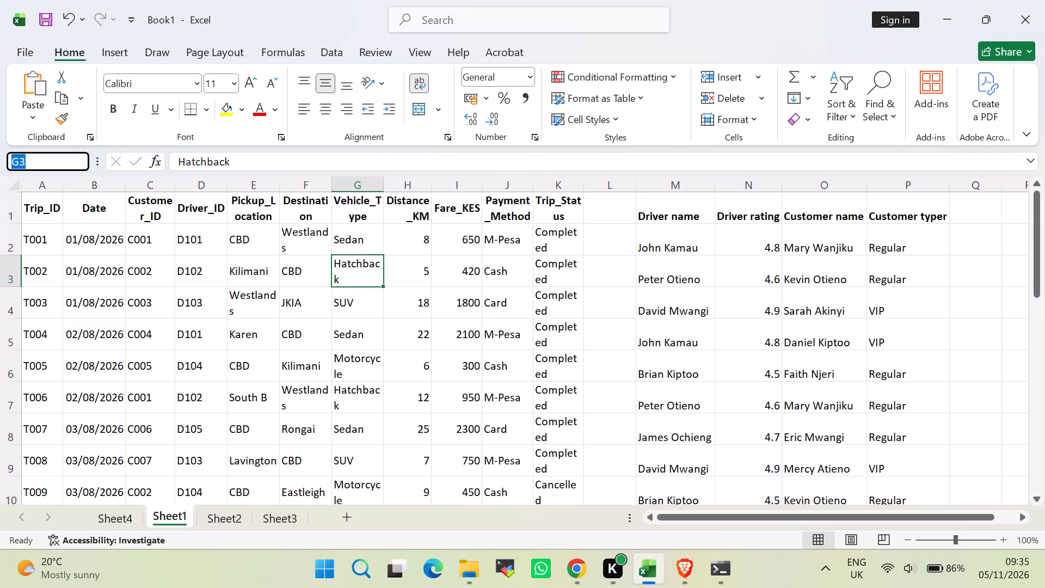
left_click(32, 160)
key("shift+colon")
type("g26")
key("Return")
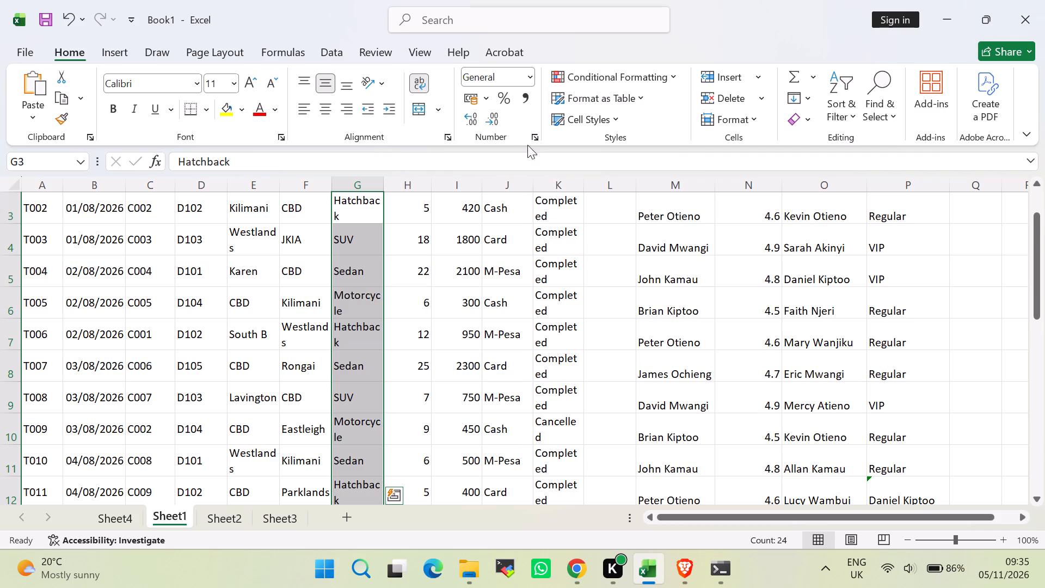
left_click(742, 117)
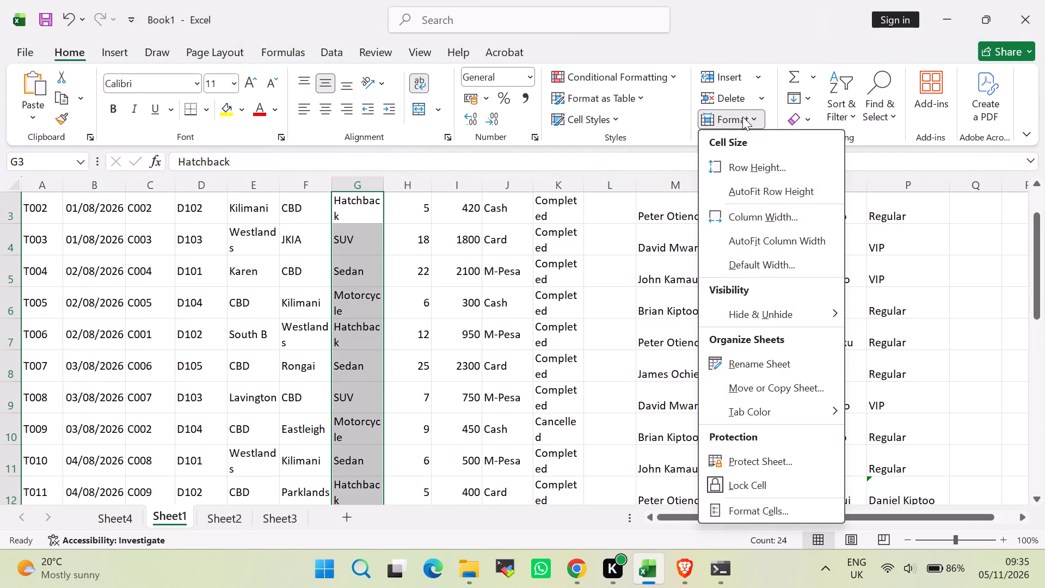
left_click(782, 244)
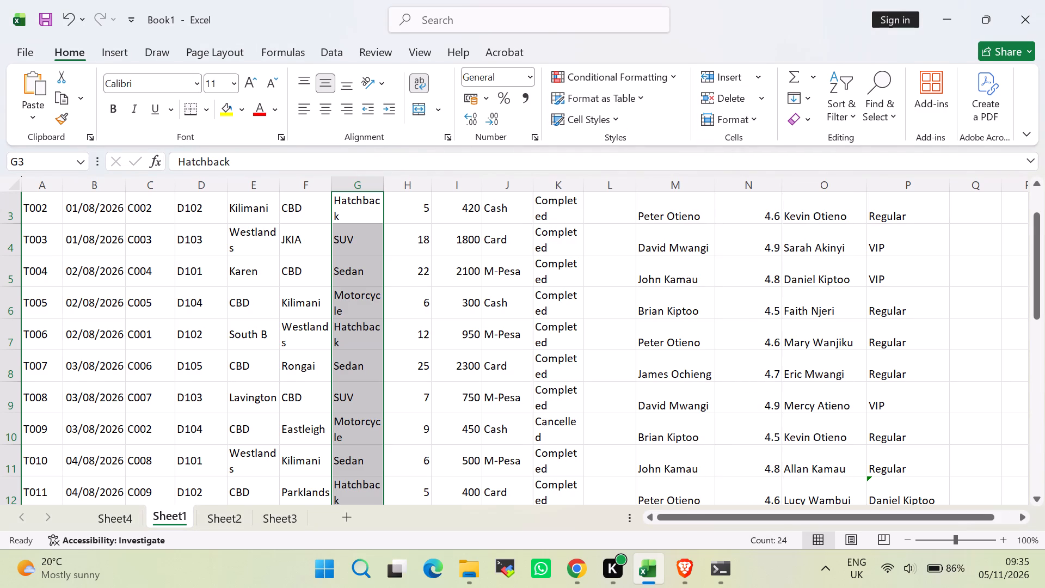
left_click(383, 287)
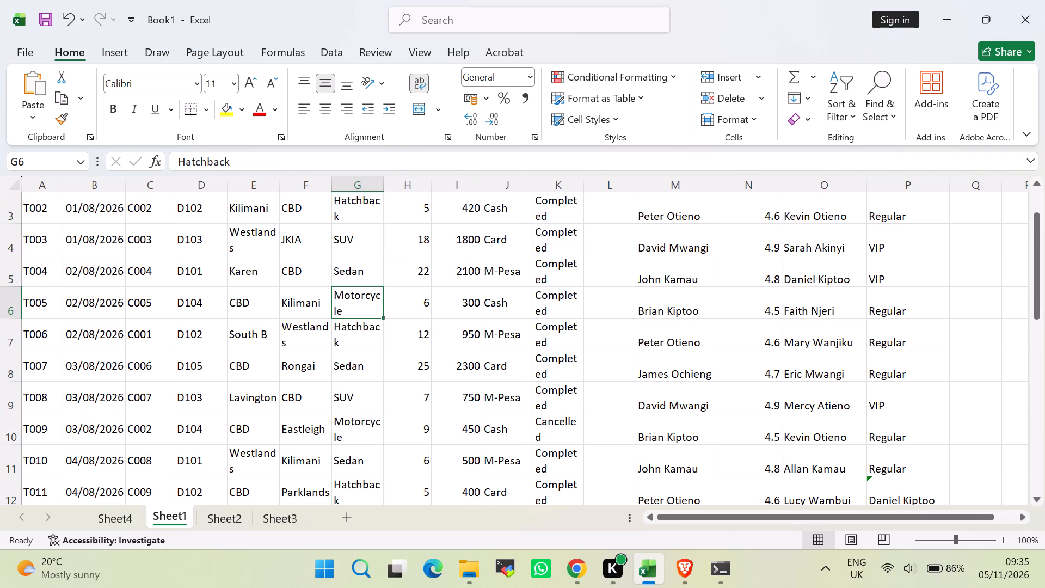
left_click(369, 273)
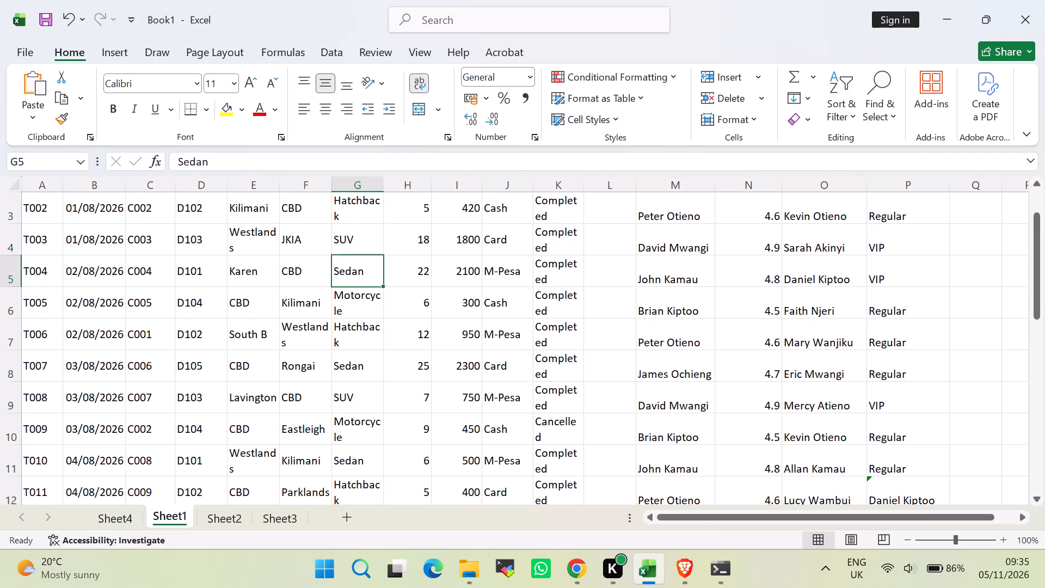
Clear the summary formulas beneath the trip table in cells J27, I28, I27 and J28.
scroll(287, 285, "down", 7)
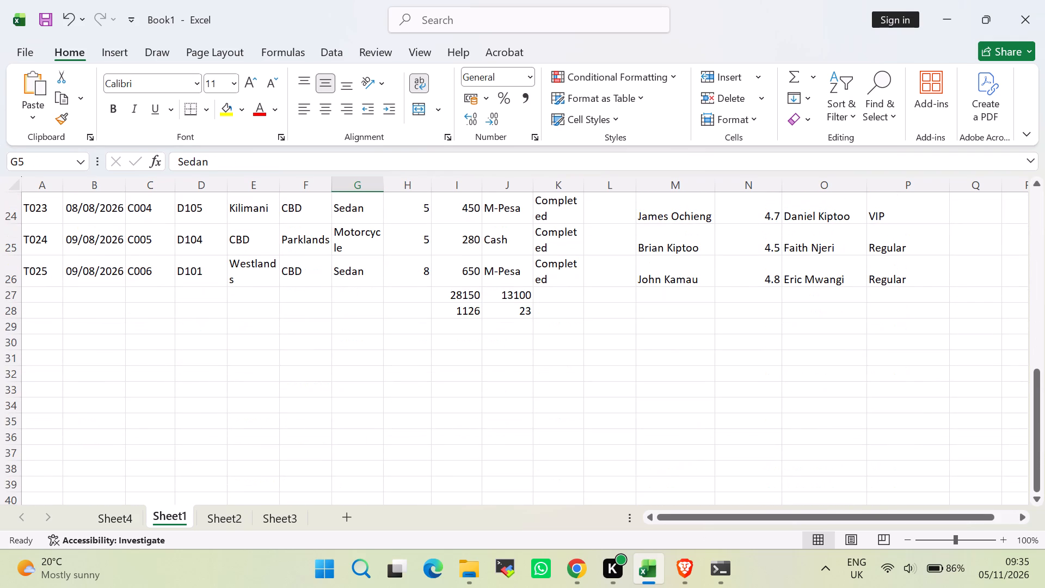
left_click(503, 291)
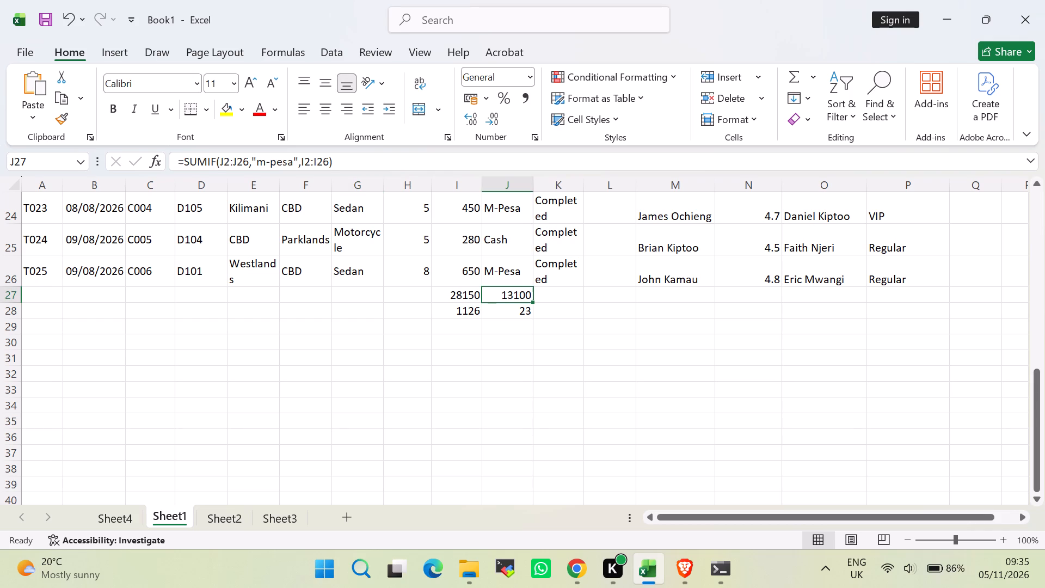
key("BackSpace")
scroll(506, 294, "up", 7)
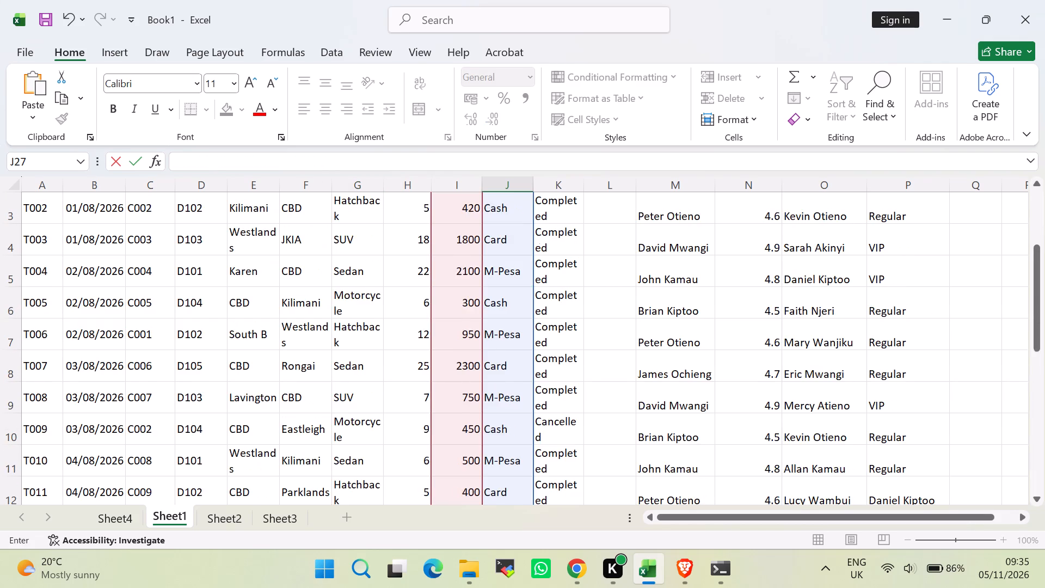
scroll(506, 294, "down", 8)
scroll(502, 300, "up", 1)
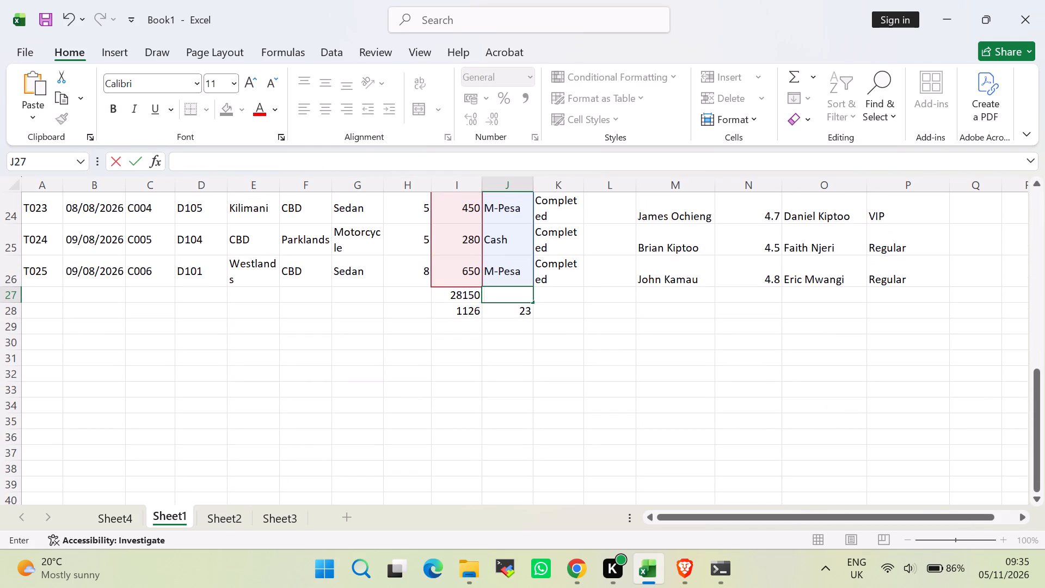
left_click(458, 304)
key("BackSpace")
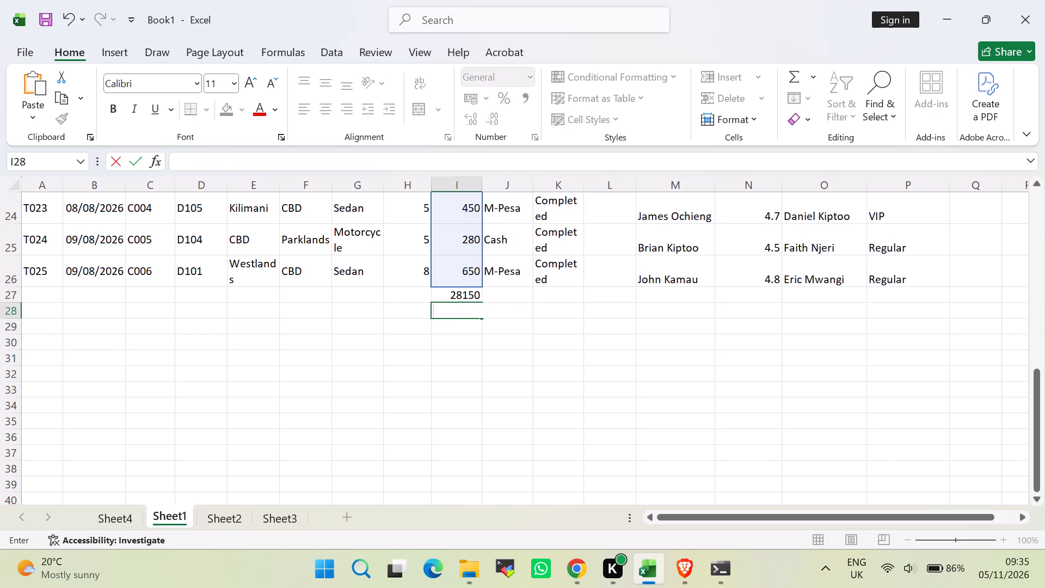
left_click(448, 292)
key("BackSpace")
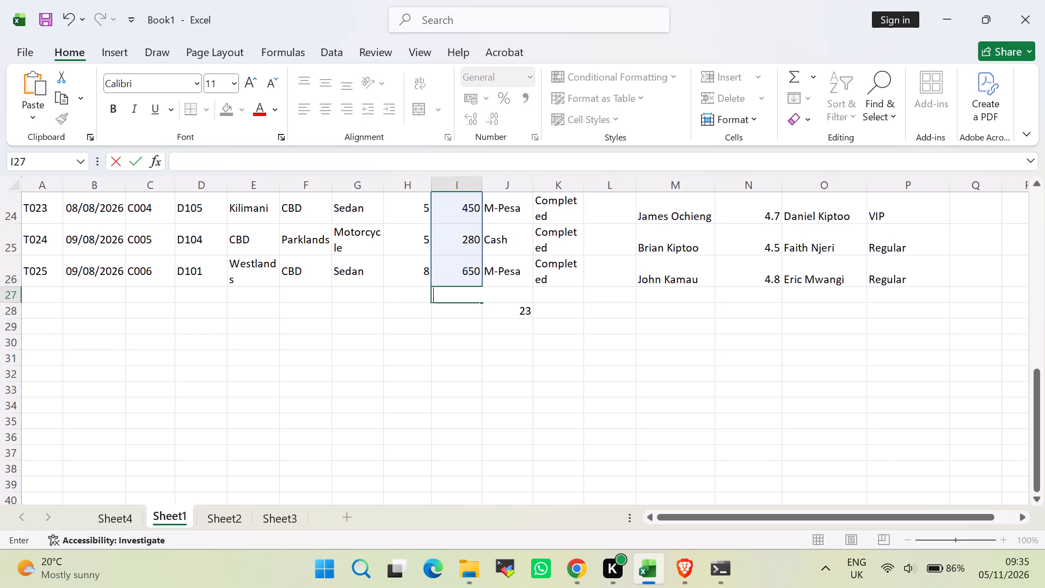
left_click(506, 320)
left_click(500, 308)
key("BackSpace")
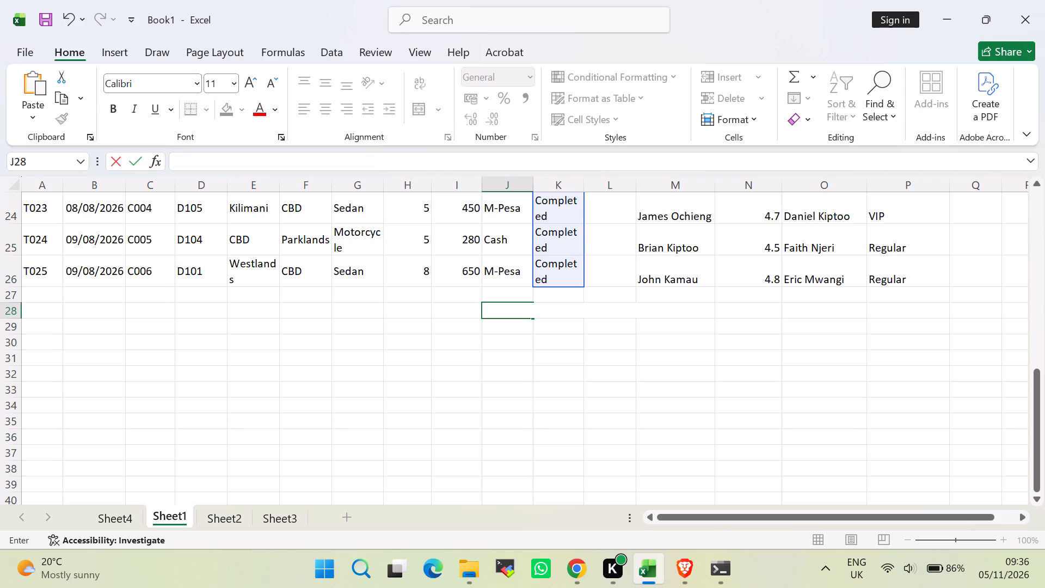
scroll(422, 287, "up", 13)
scroll(422, 287, "down", 2)
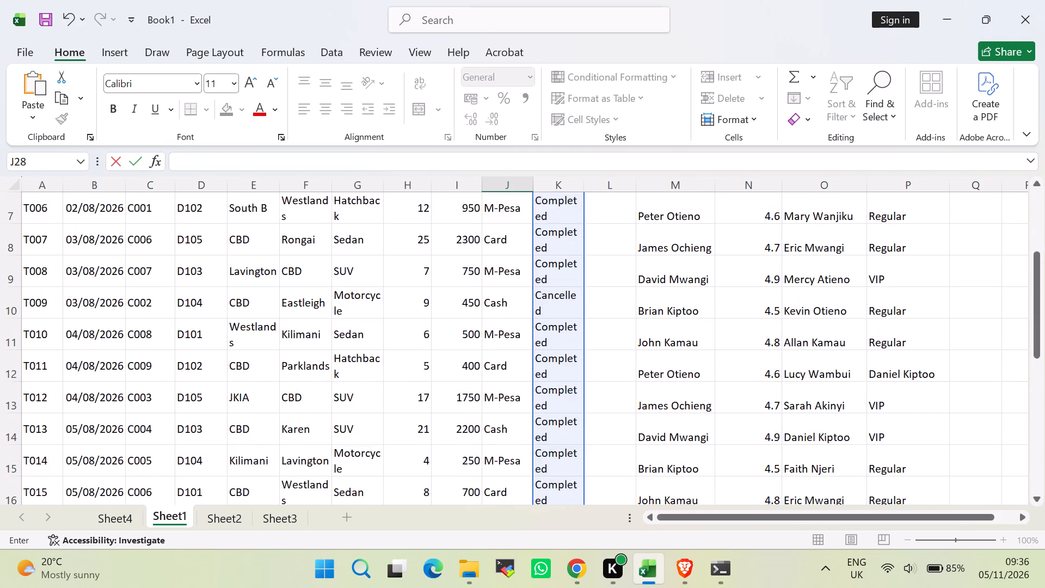
scroll(422, 287, "down", 1)
left_click(476, 331)
Start a SUMIF formula in cell K27, directly beneath the Trip_Status column on Sheet1.
scroll(557, 341, "down", 4)
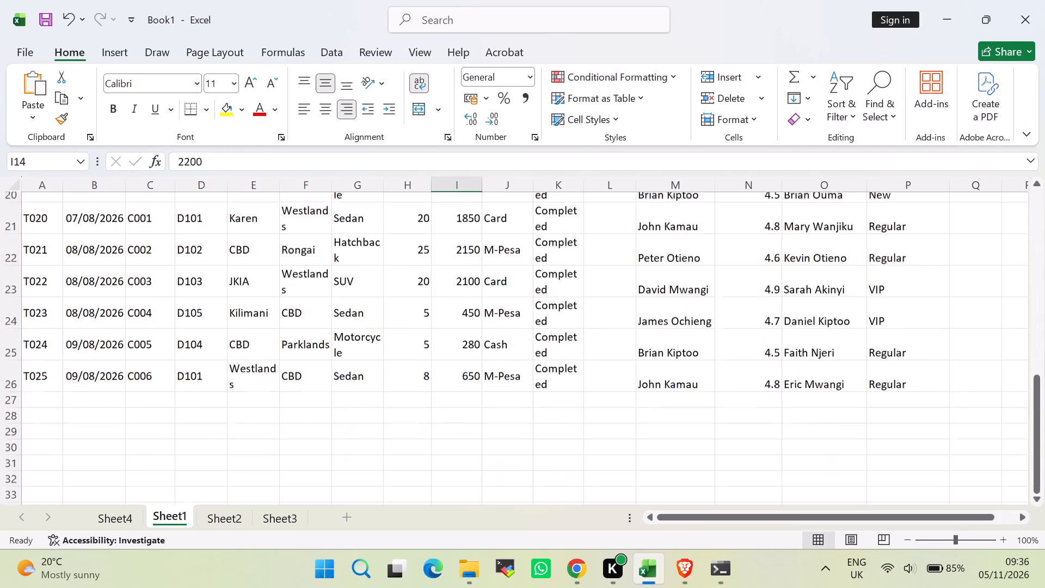
left_click(560, 363)
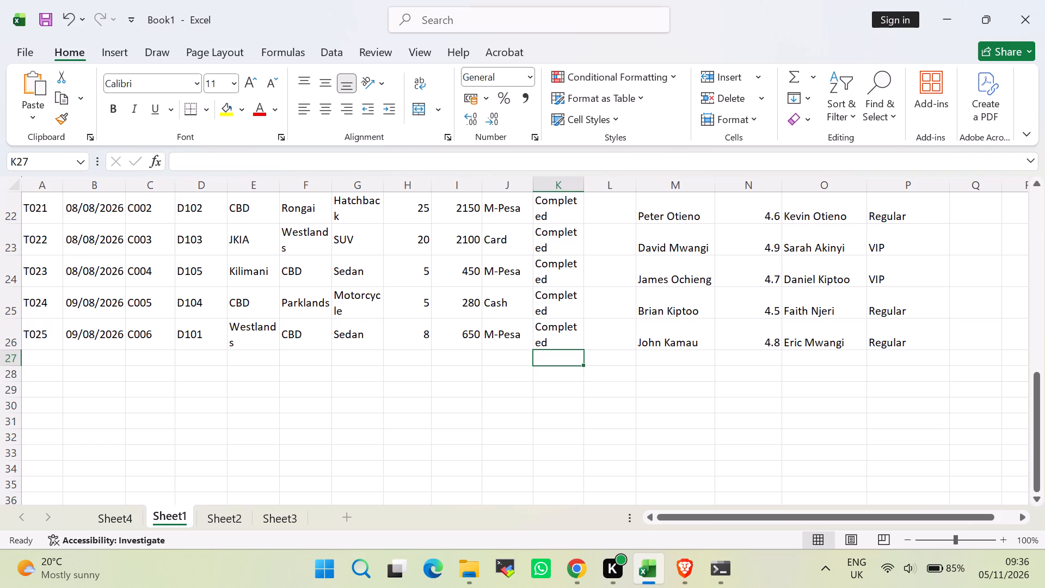
left_click(414, 160)
key("equal")
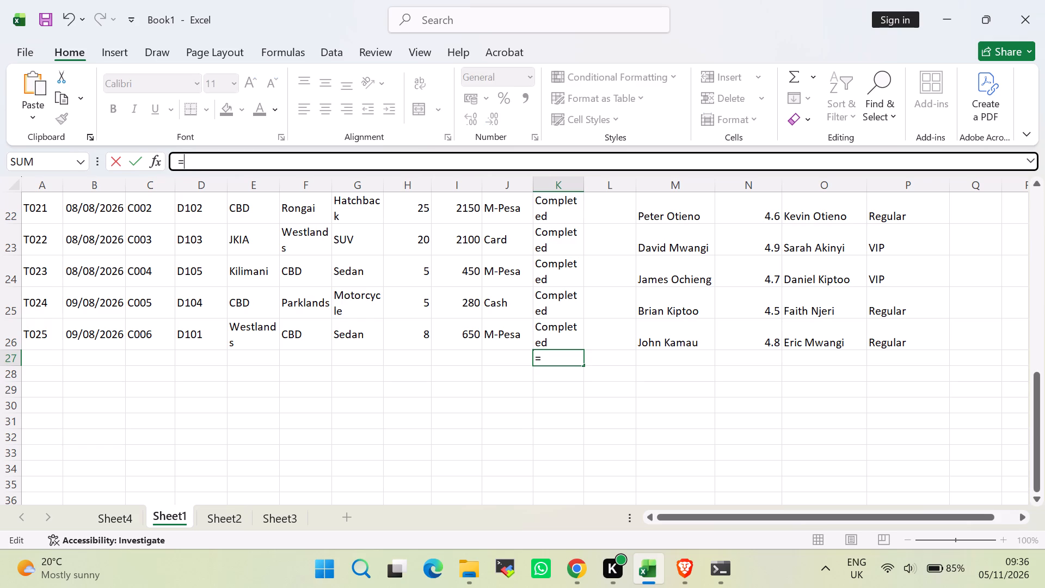
type("su")
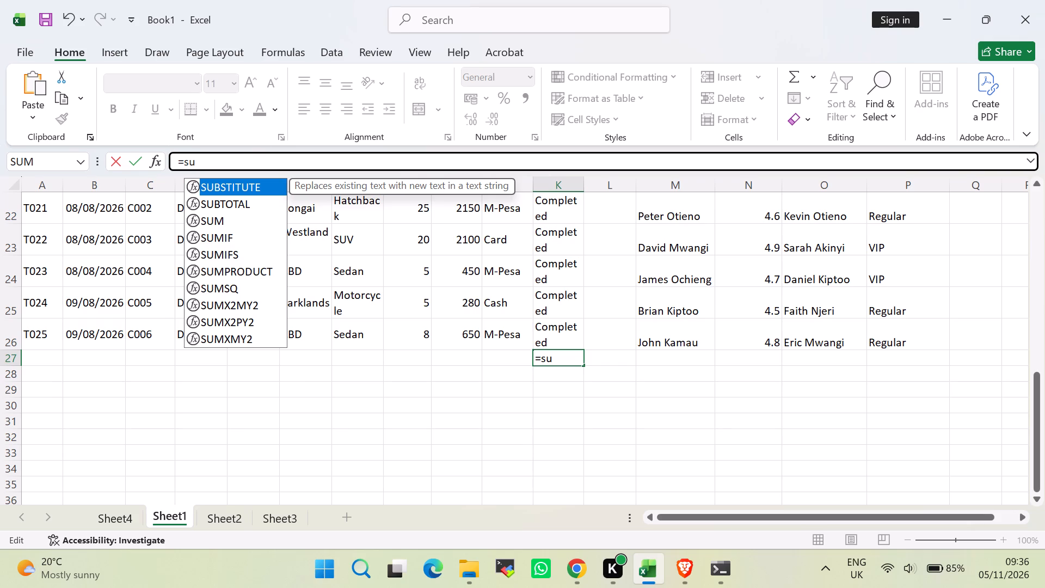
left_click(257, 244)
double_click(243, 238)
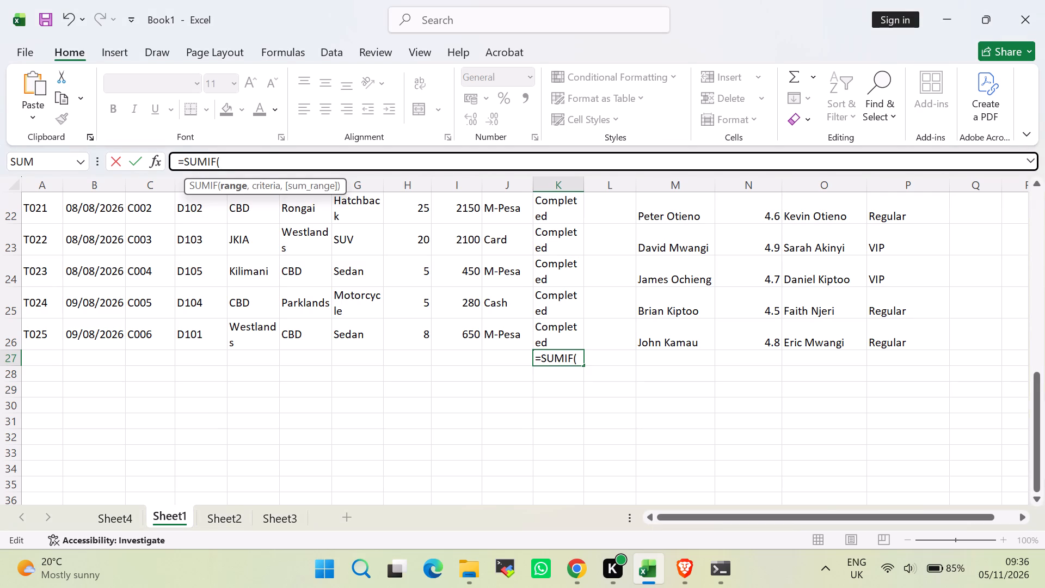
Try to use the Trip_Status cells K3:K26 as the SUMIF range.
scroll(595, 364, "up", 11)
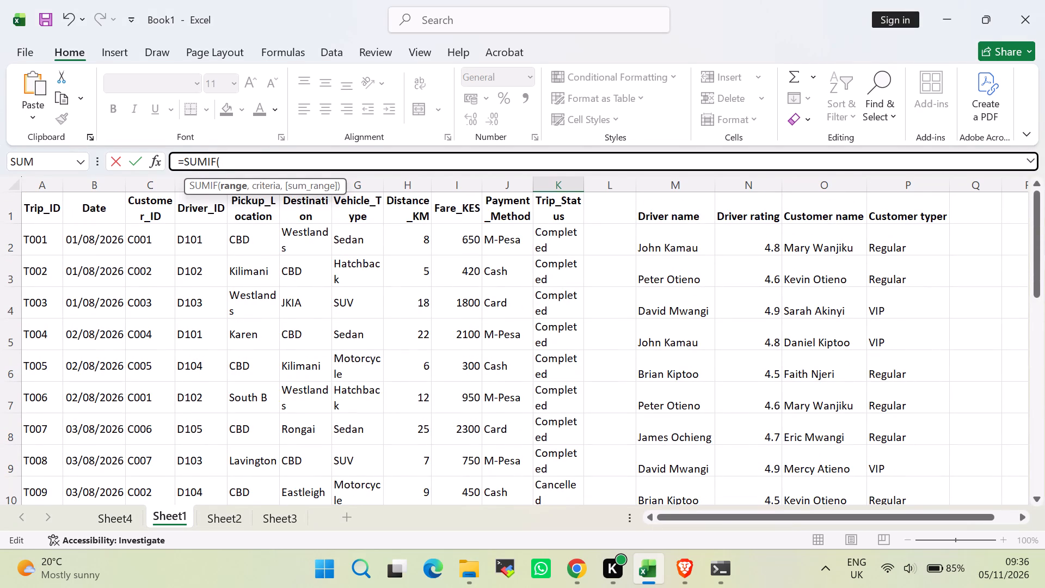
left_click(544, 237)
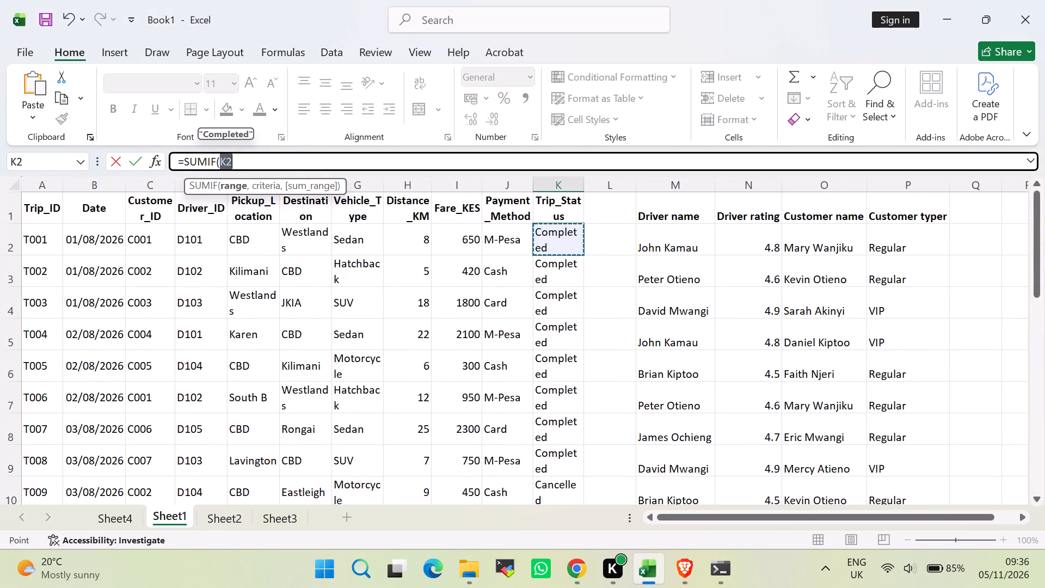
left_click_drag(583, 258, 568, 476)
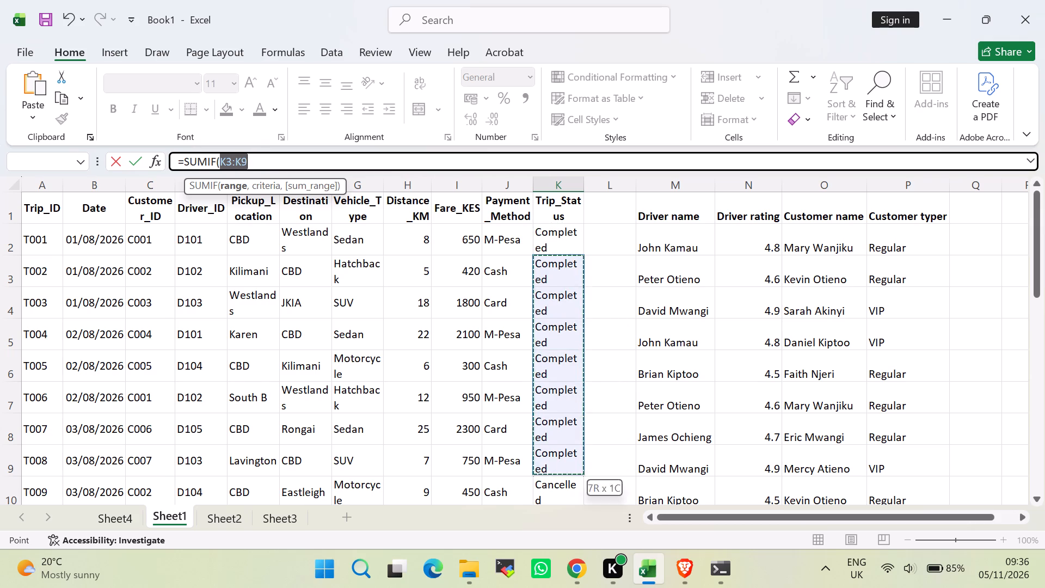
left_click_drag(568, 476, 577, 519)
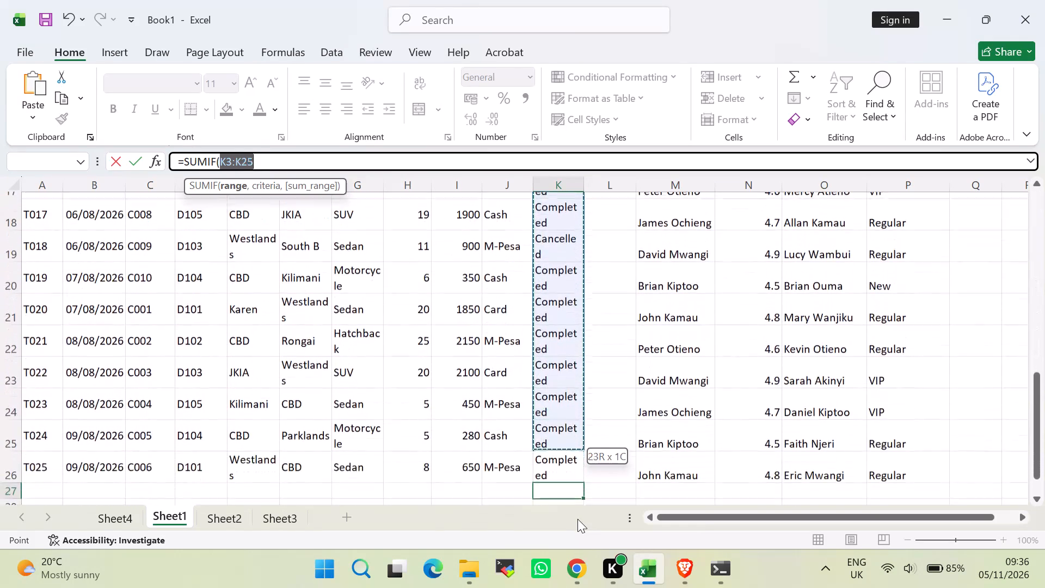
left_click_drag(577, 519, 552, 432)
Set the SUMIF range to the Trip_Status cells K2:K26, beginning at the first trip row.
scroll(585, 272, "up", 7)
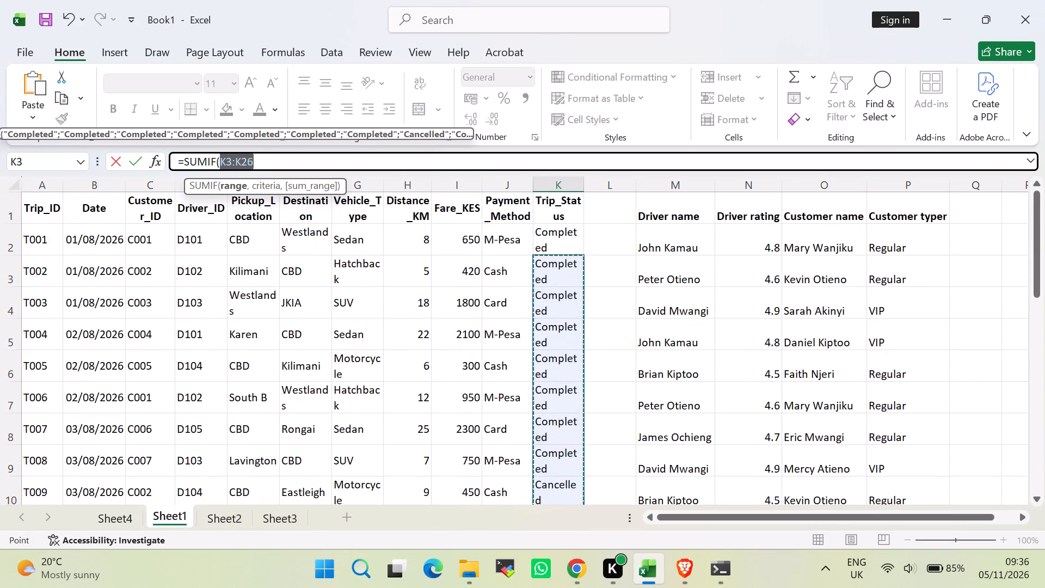
left_click(544, 234)
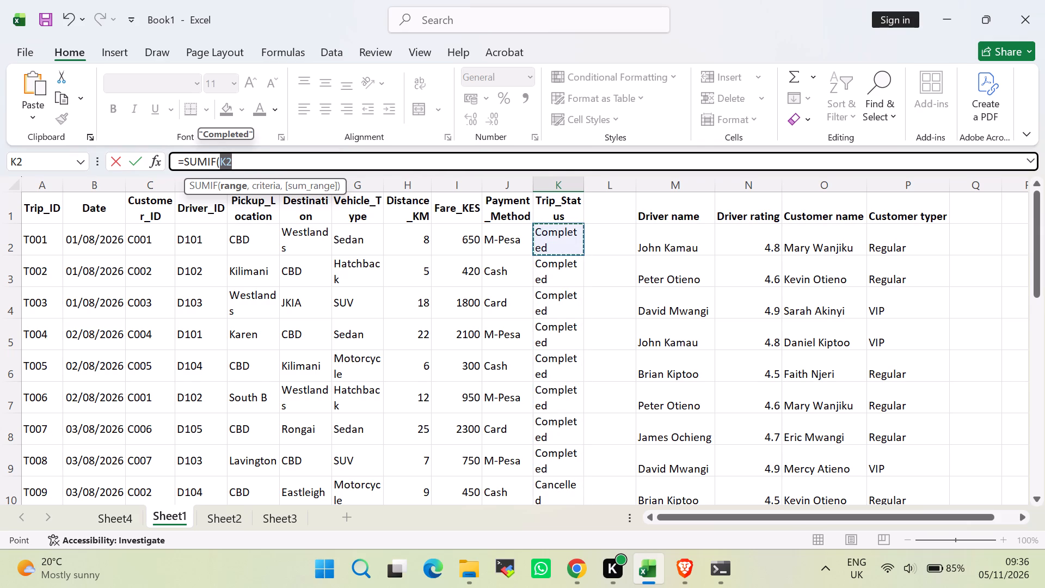
left_click_drag(583, 252, 581, 451)
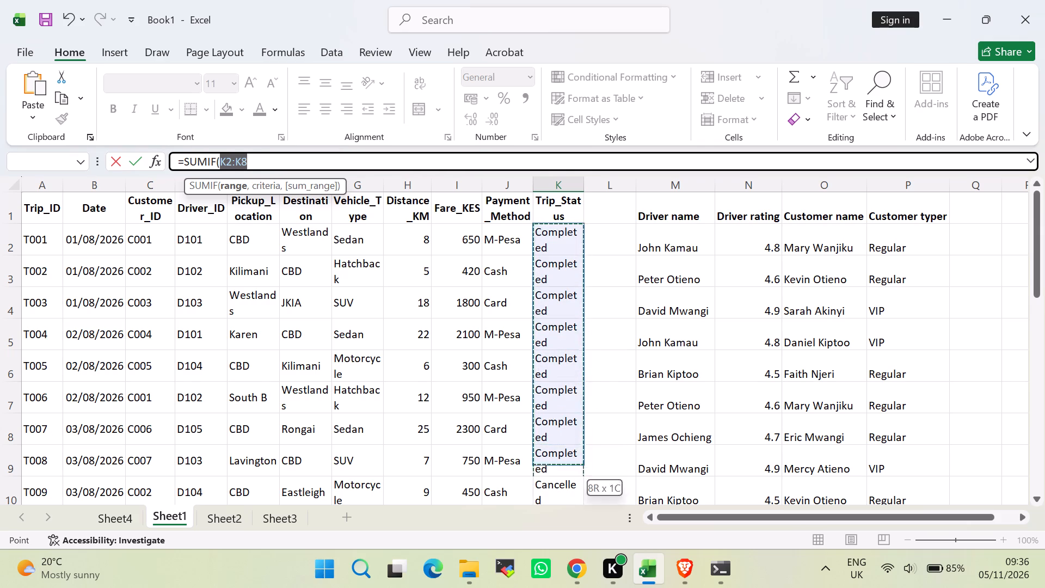
left_click_drag(581, 451, 550, 534)
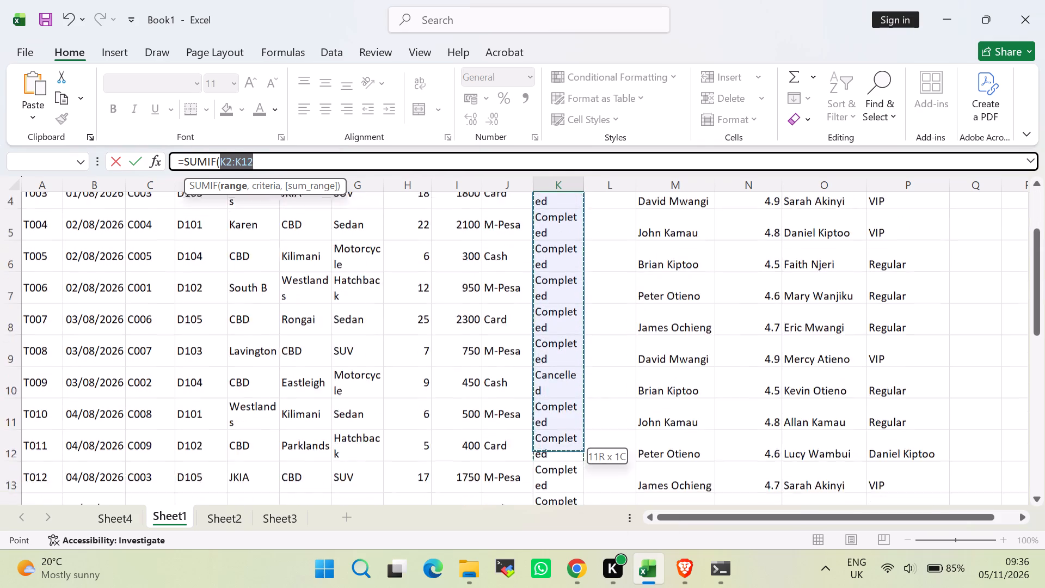
left_click_drag(550, 534, 560, 499)
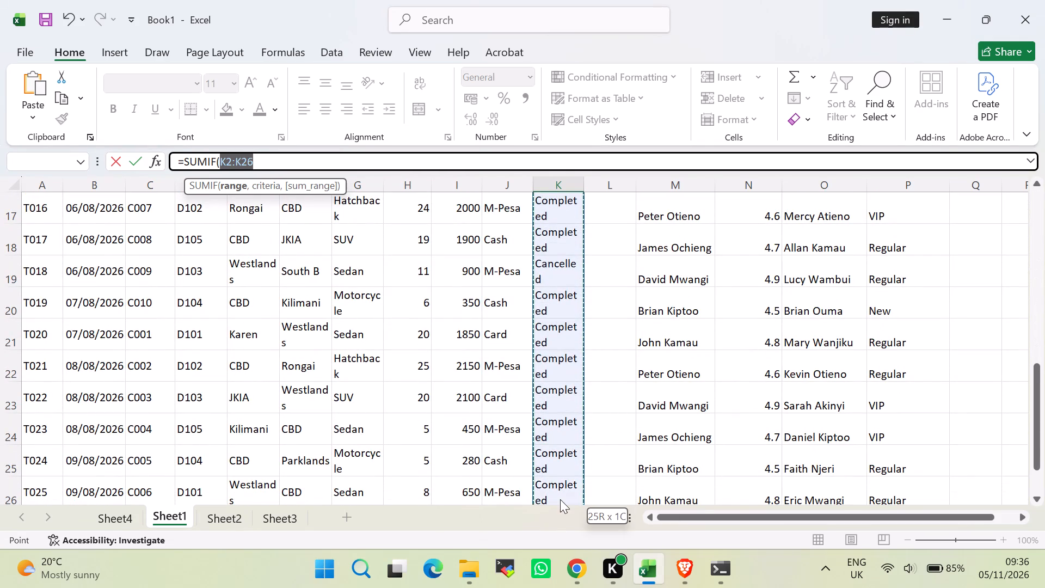
left_click_drag(560, 499, 546, 437)
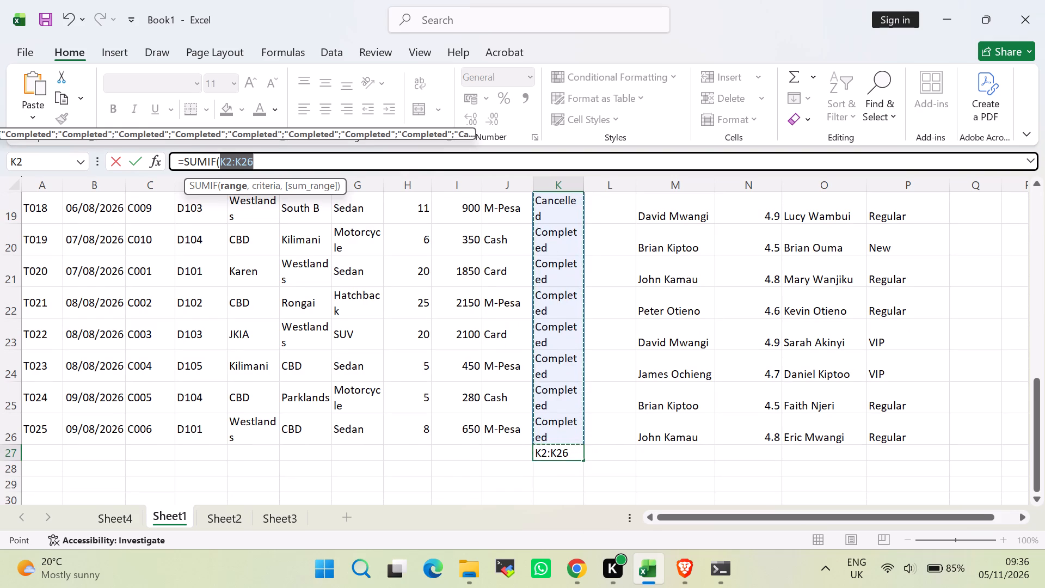
Add "completed" as the criterion of the K27 SUMIF after K2:K26, and go to the first Fare_KES cell, I2.
scroll(597, 345, "up", 5)
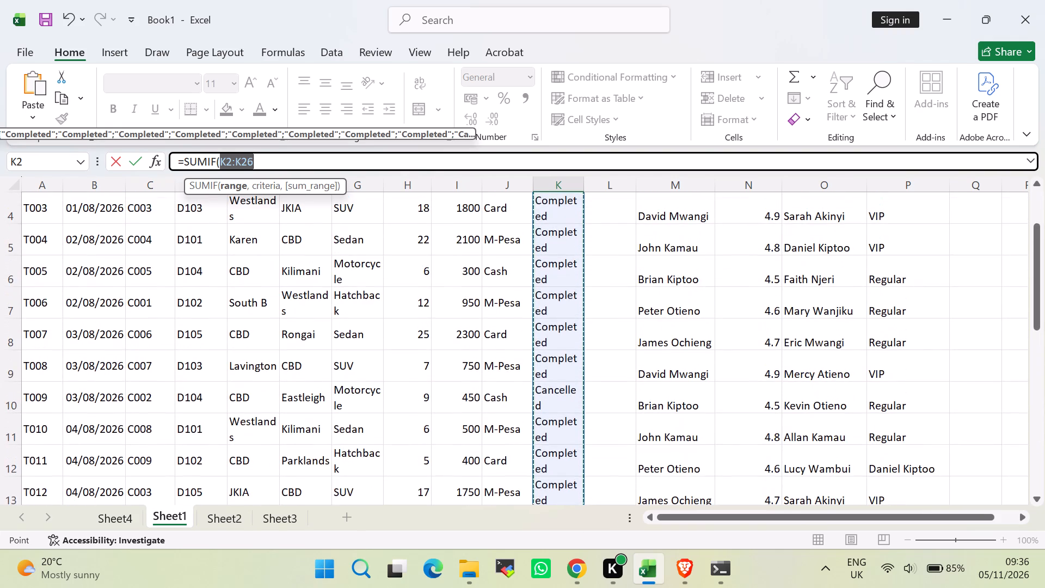
left_click(274, 161)
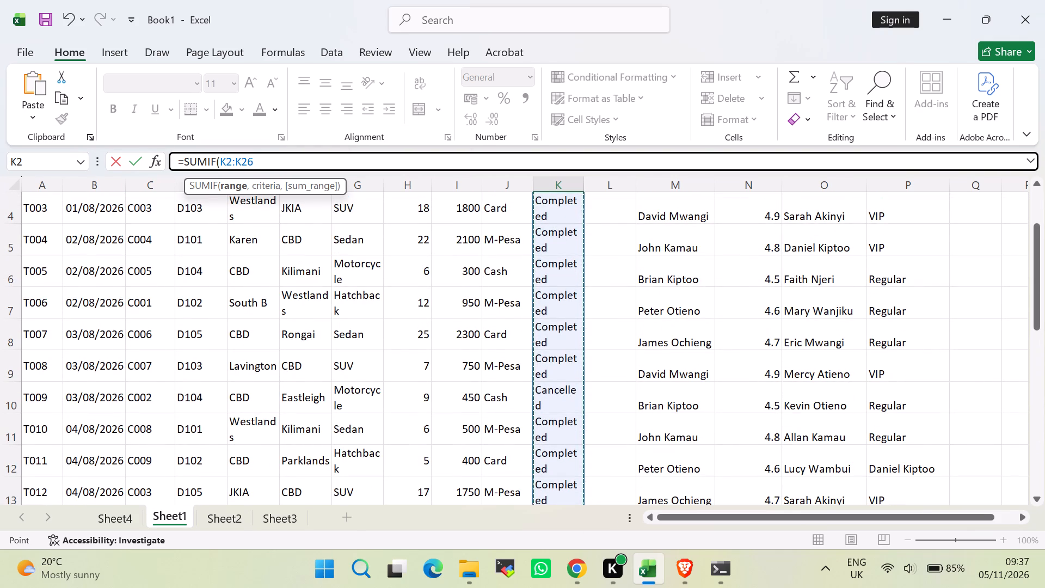
key("comma")
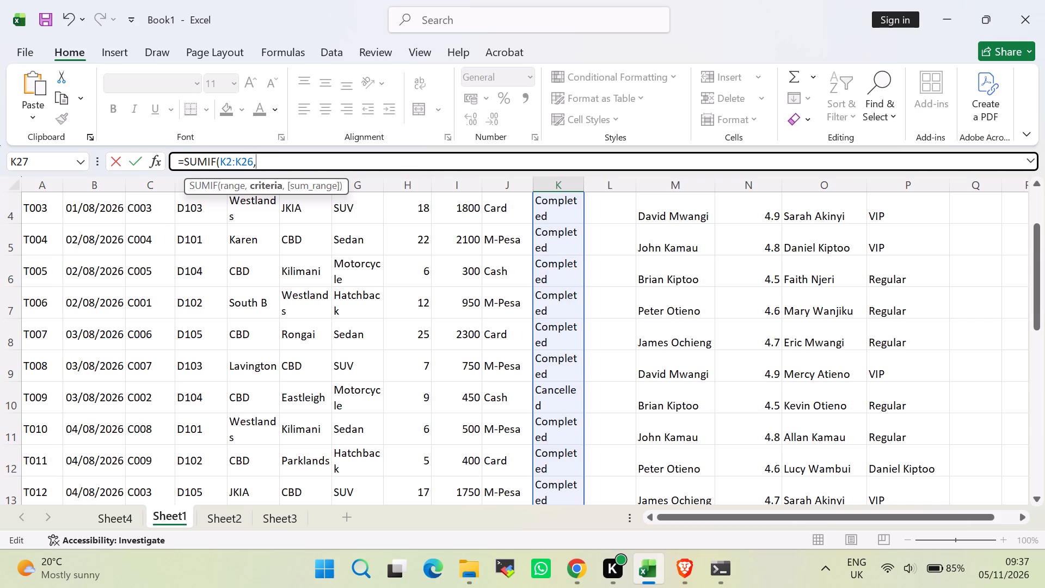
key("shift+quotedbl")
type("completed")
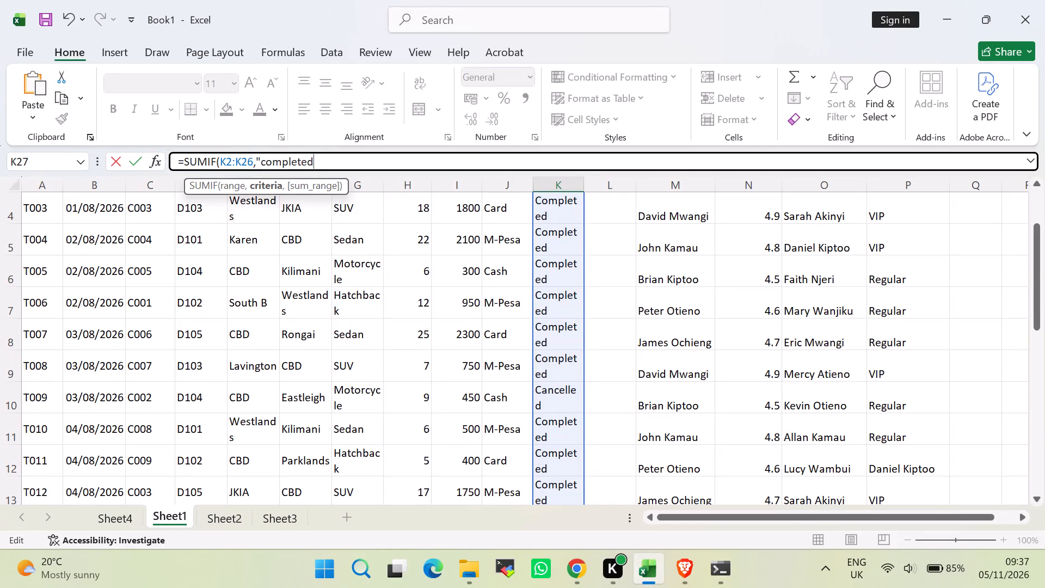
key("shift+quotedbl")
scroll(275, 166, "up", 1)
scroll(590, 284, "up", 6)
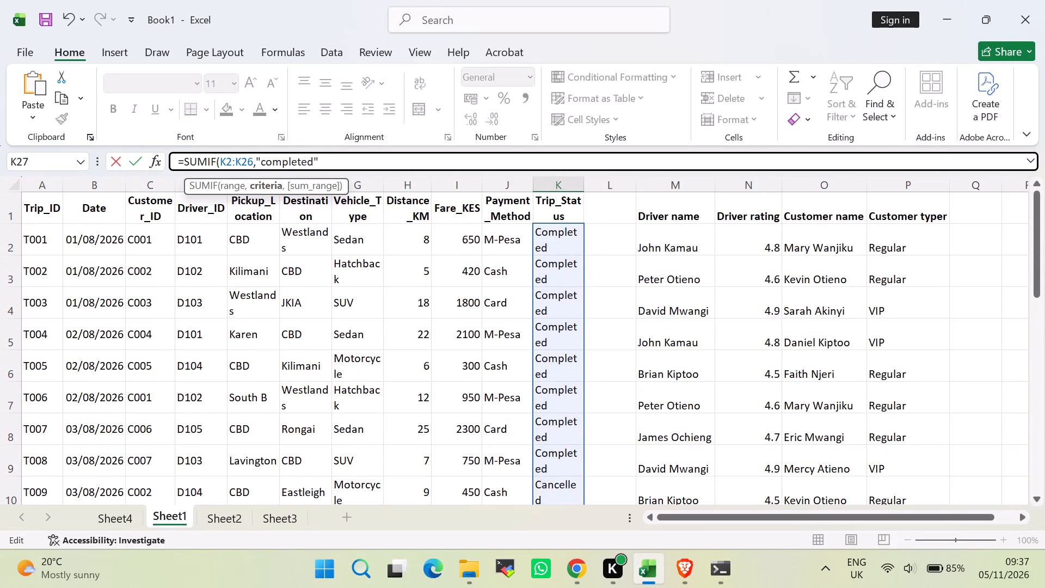
left_click(439, 232)
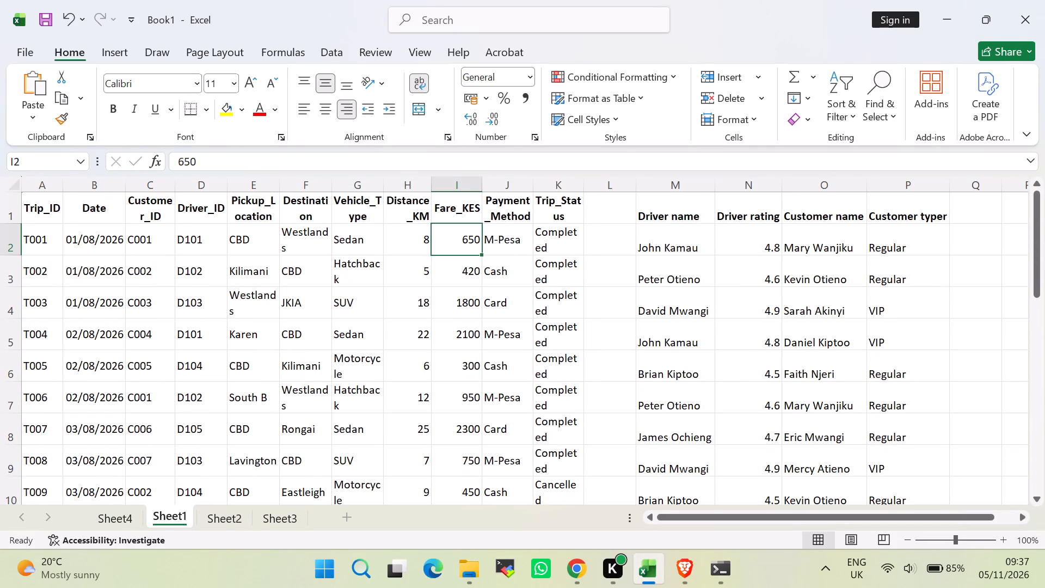
Reopen the SUMIF formula in K27 and extend it after the "completed" criterion for a sum-range argument.
left_click(565, 247)
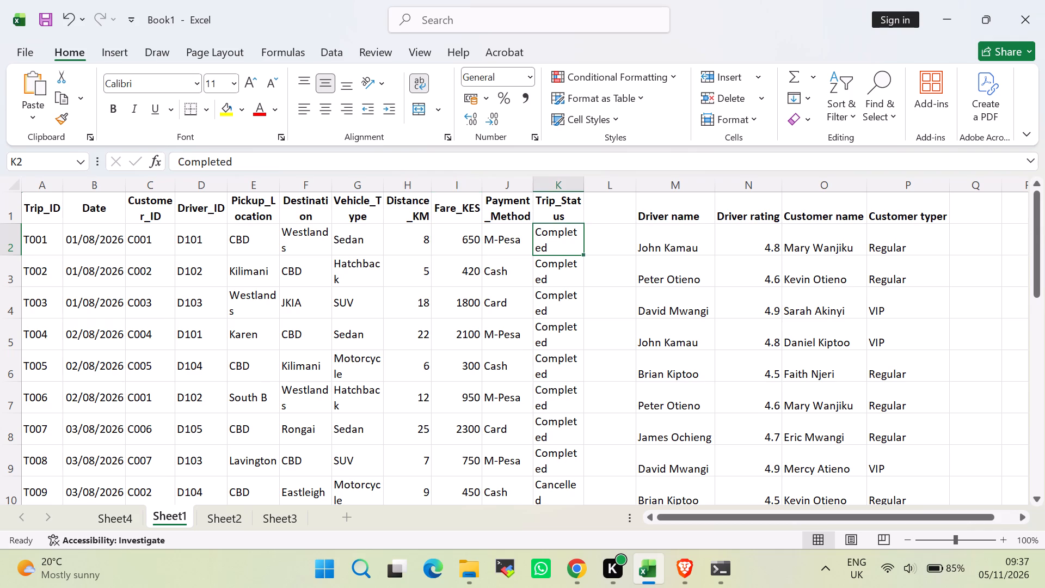
scroll(630, 293, "down", 9)
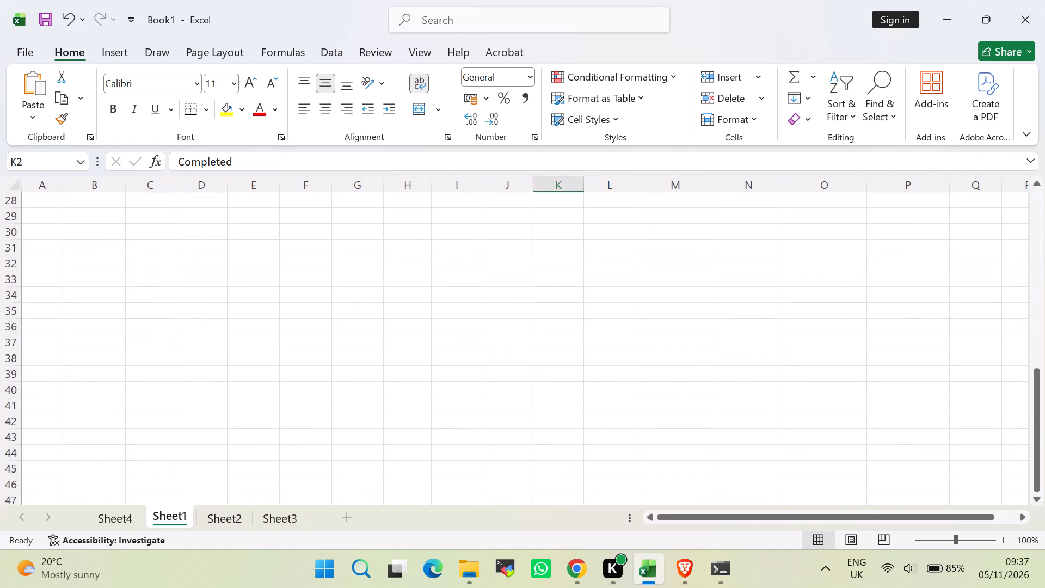
scroll(629, 316, "up", 4)
scroll(629, 316, "down", 1)
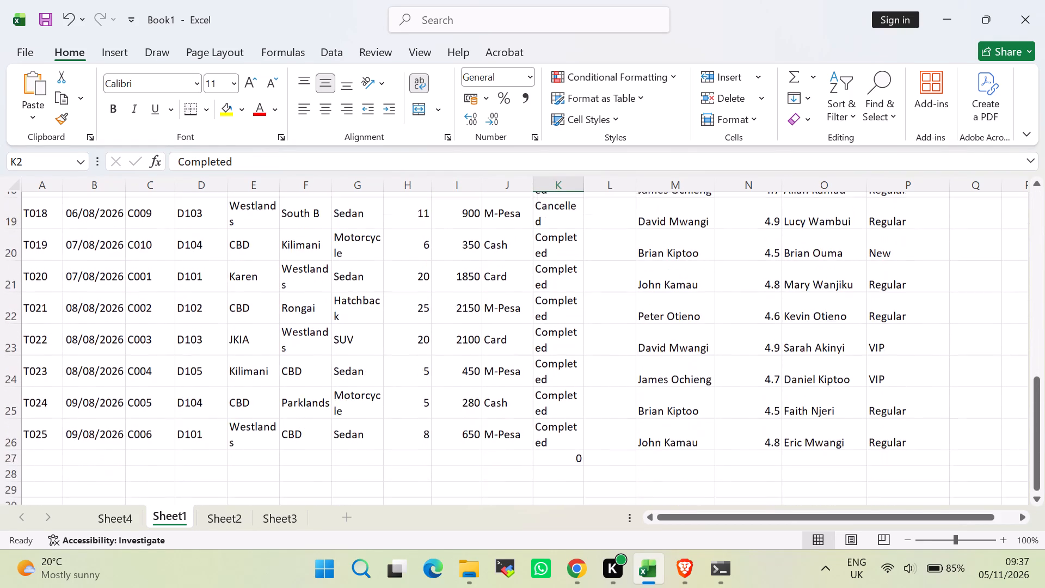
scroll(629, 316, "down", 1)
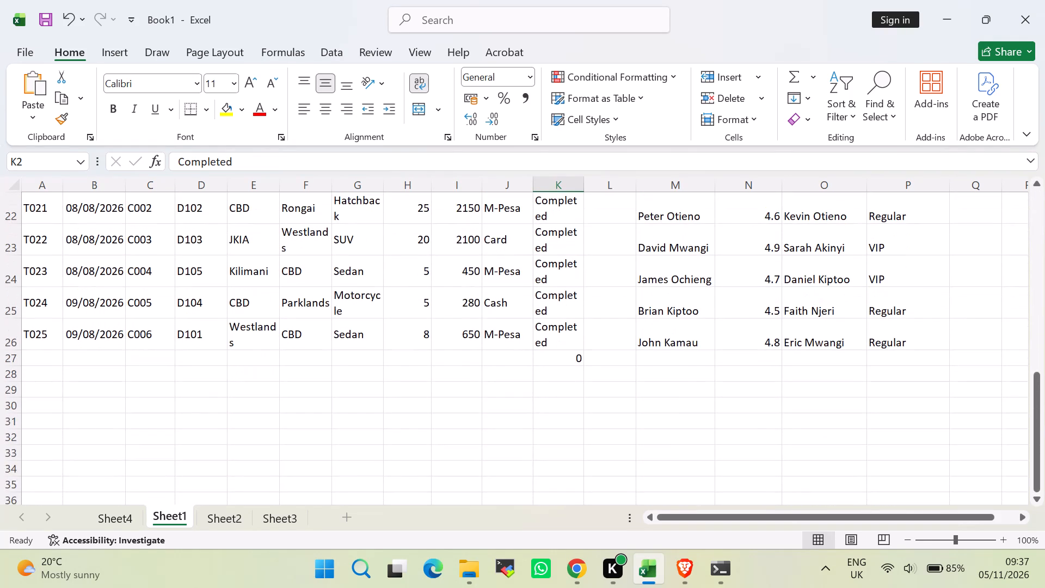
scroll(629, 316, "up", 1)
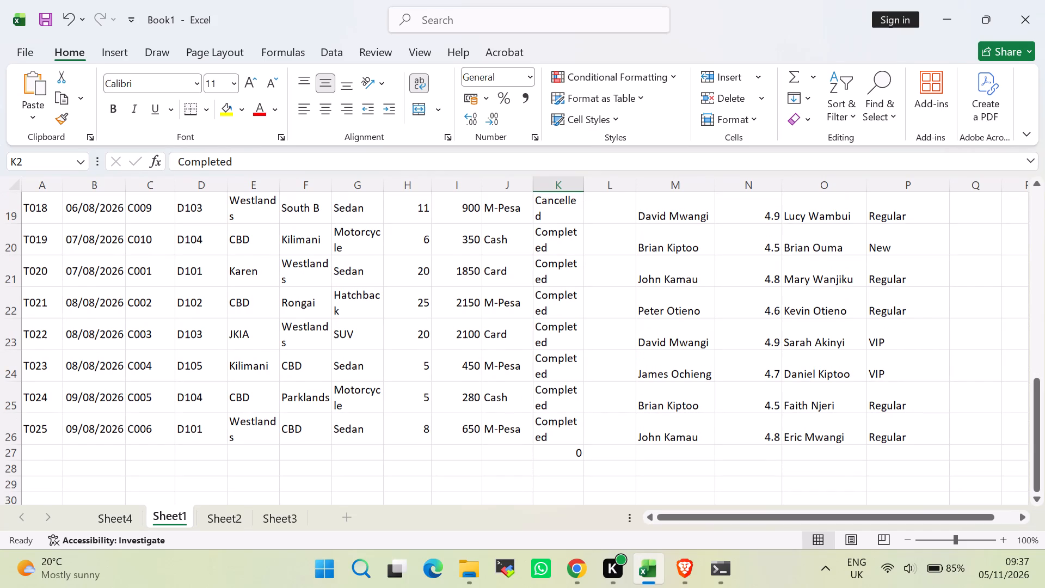
left_click(580, 449)
left_click(324, 170)
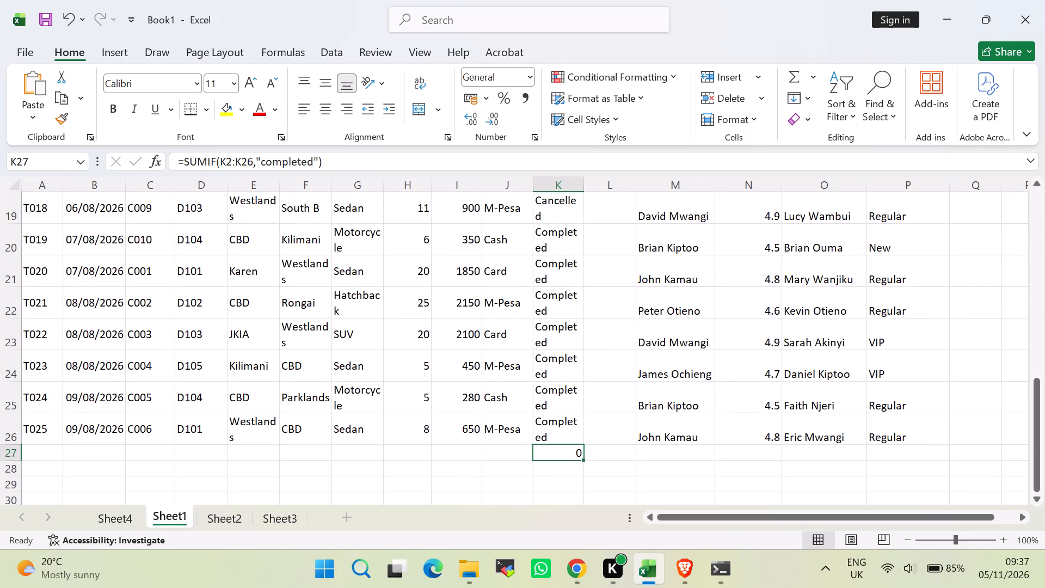
key("BackSpace")
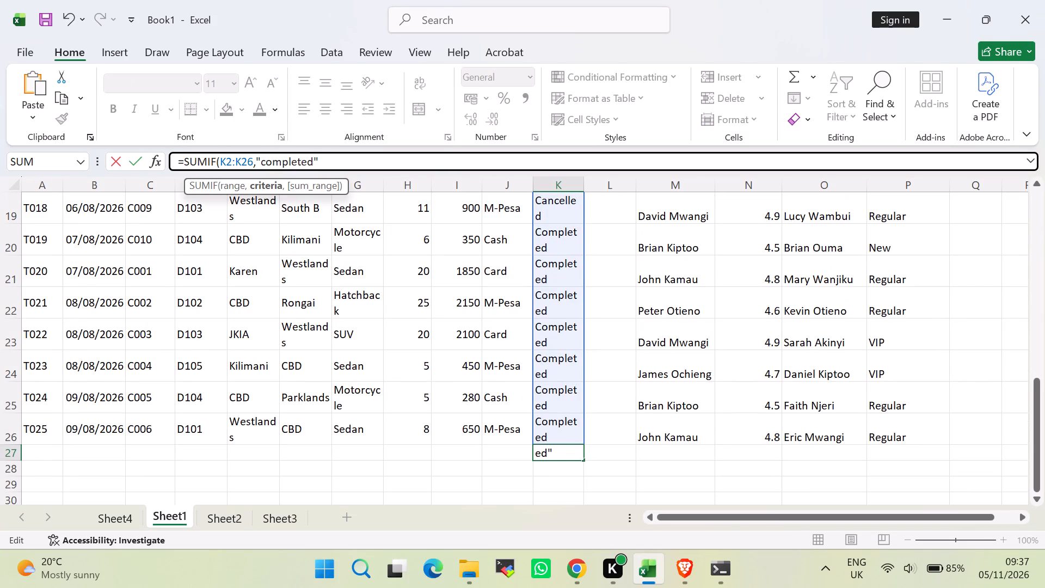
key("comma")
Set the Fare_KES cells I2:I26 as the sum range of the K27 SUMIF and complete the formula.
scroll(500, 206, "up", 1)
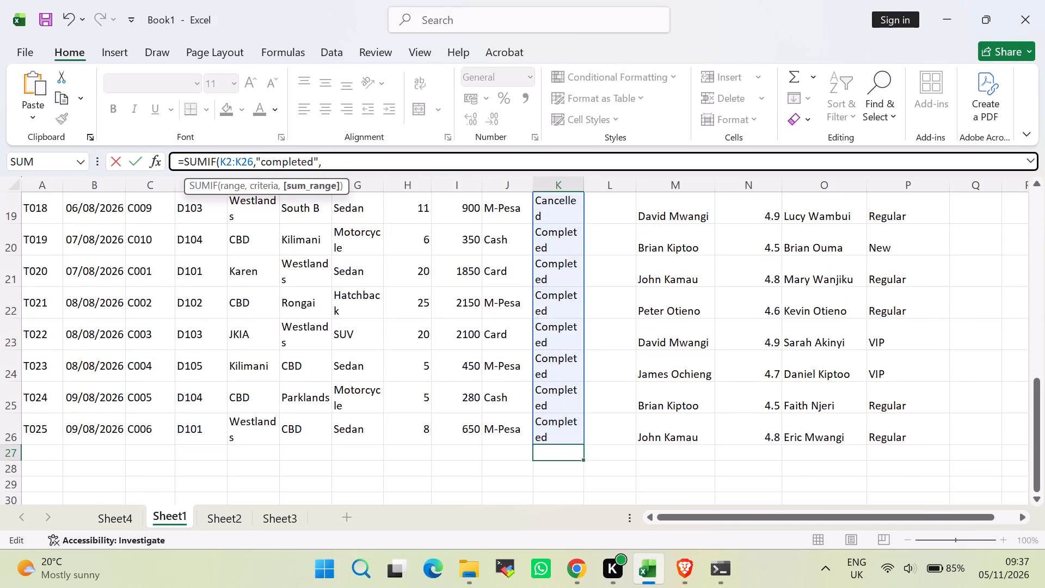
scroll(500, 206, "up", 6)
left_click(467, 241)
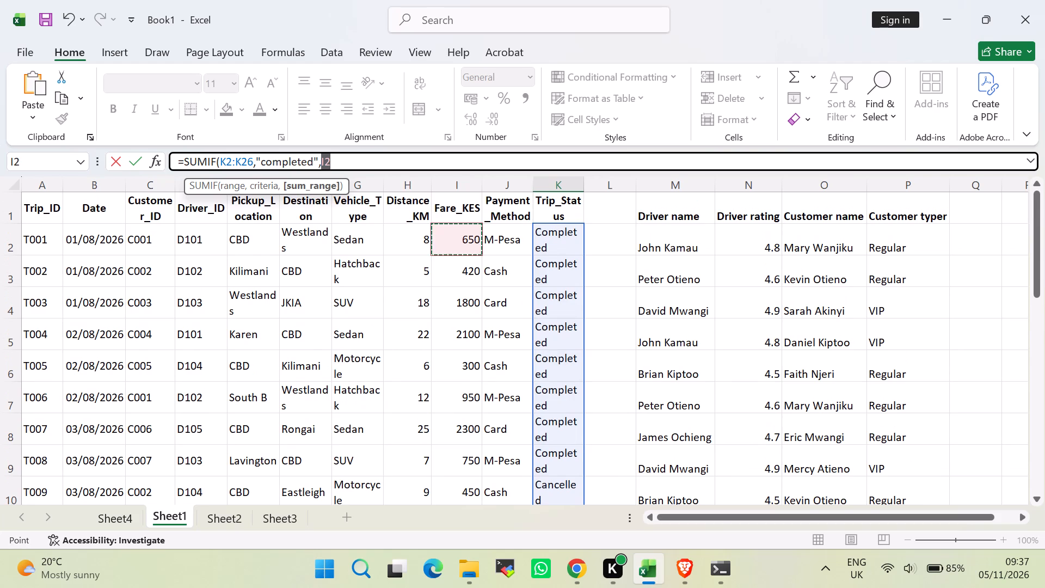
left_click_drag(481, 253, 474, 442)
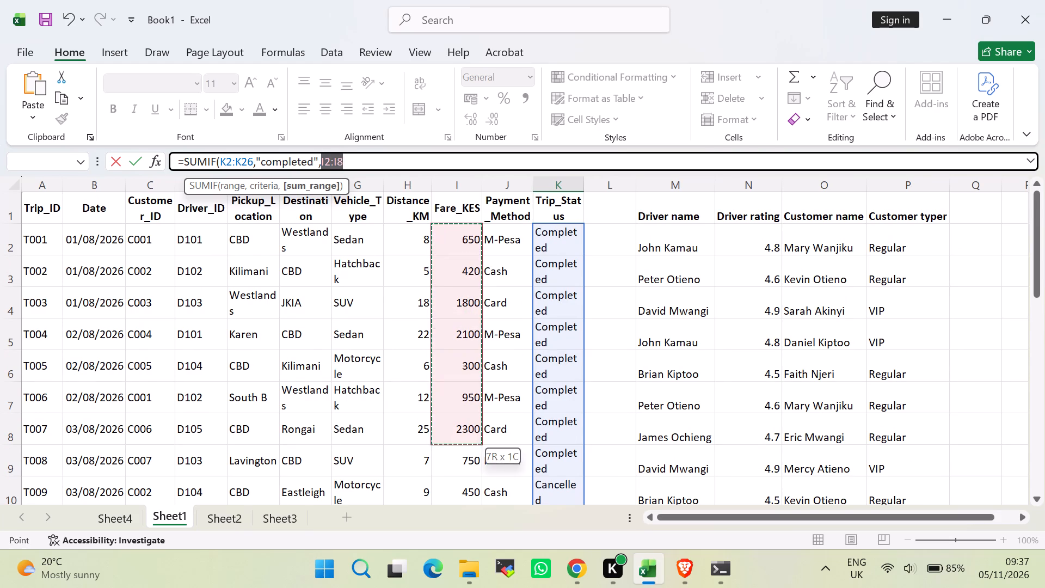
left_click_drag(474, 442, 505, 538)
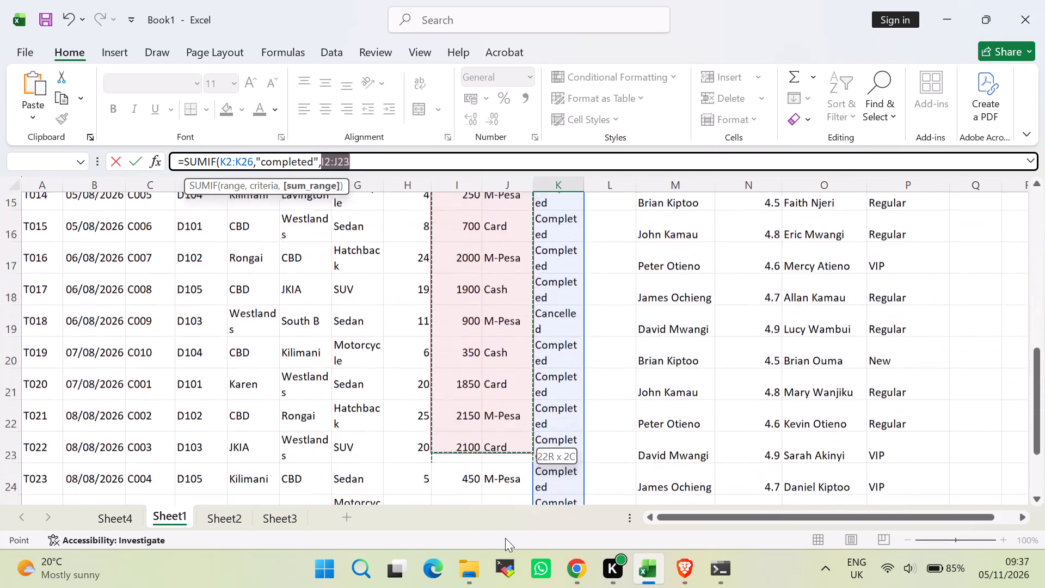
left_click_drag(505, 538, 472, 433)
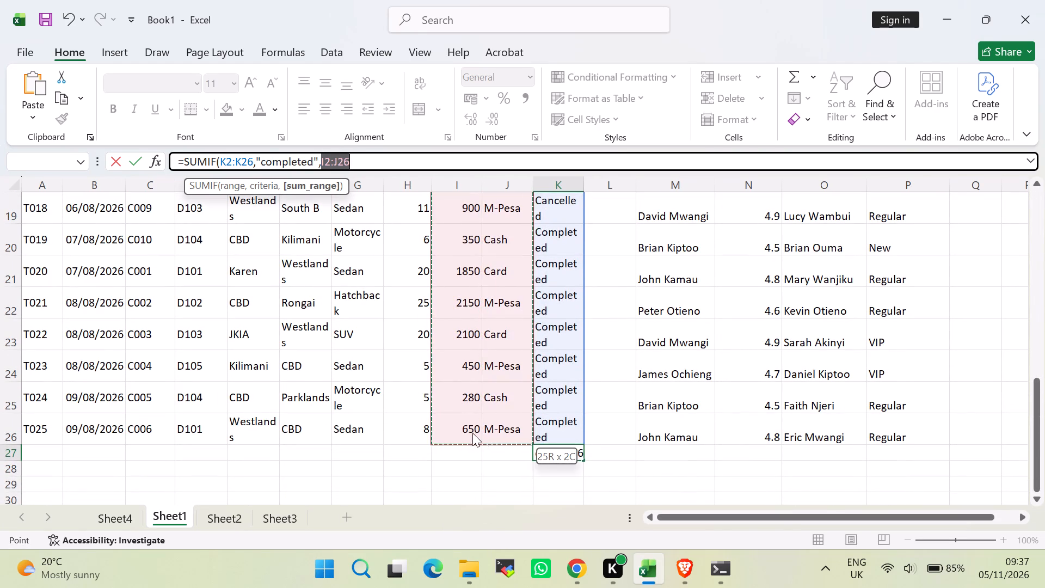
left_click_drag(472, 433, 468, 431)
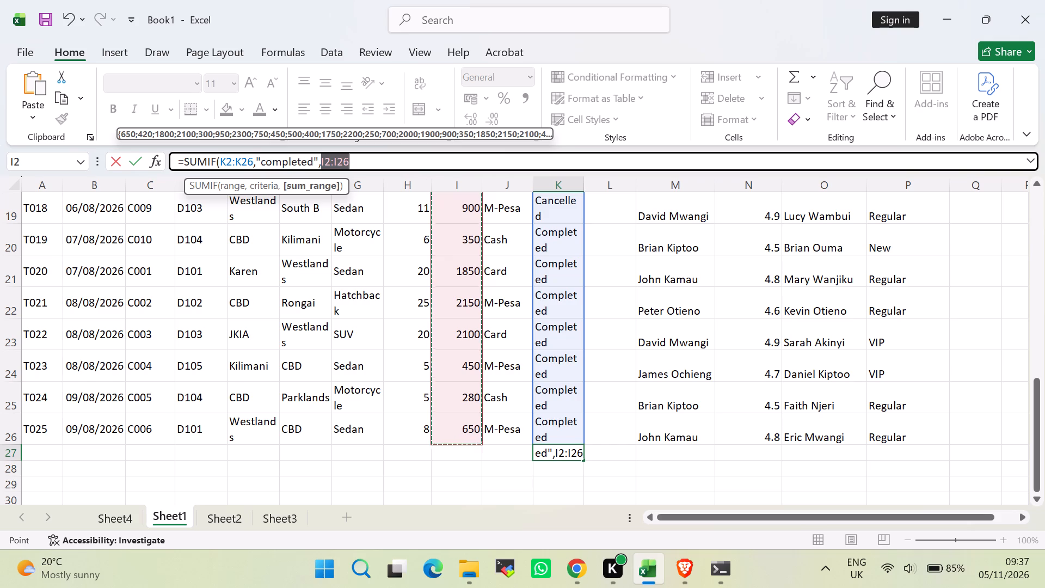
left_click(404, 158)
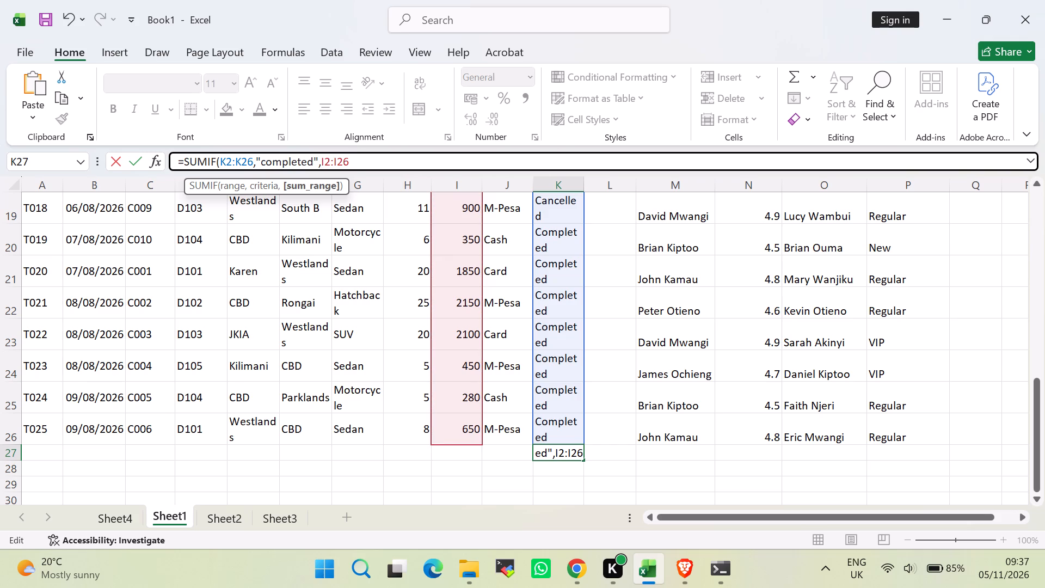
key("shift+parenright")
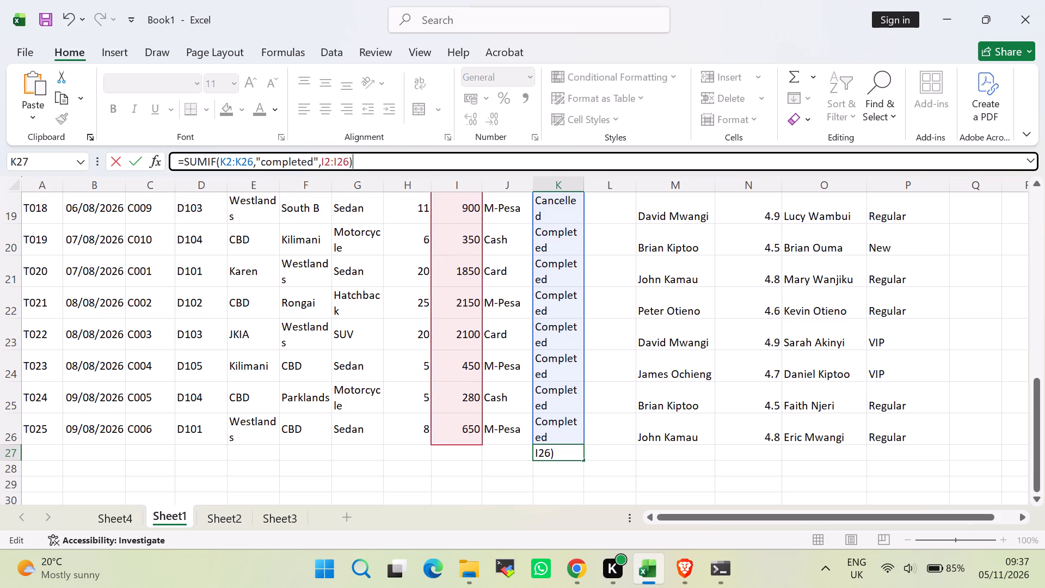
key("Return")
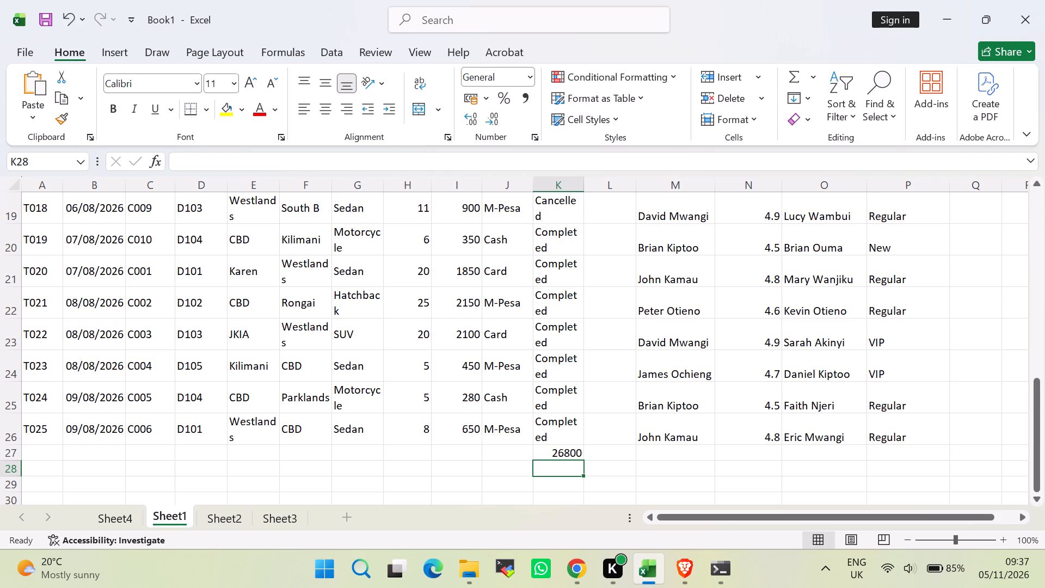
Review the trip rows on Sheet1 and the finished SUMIF formula in K27.
scroll(513, 395, "up", 8)
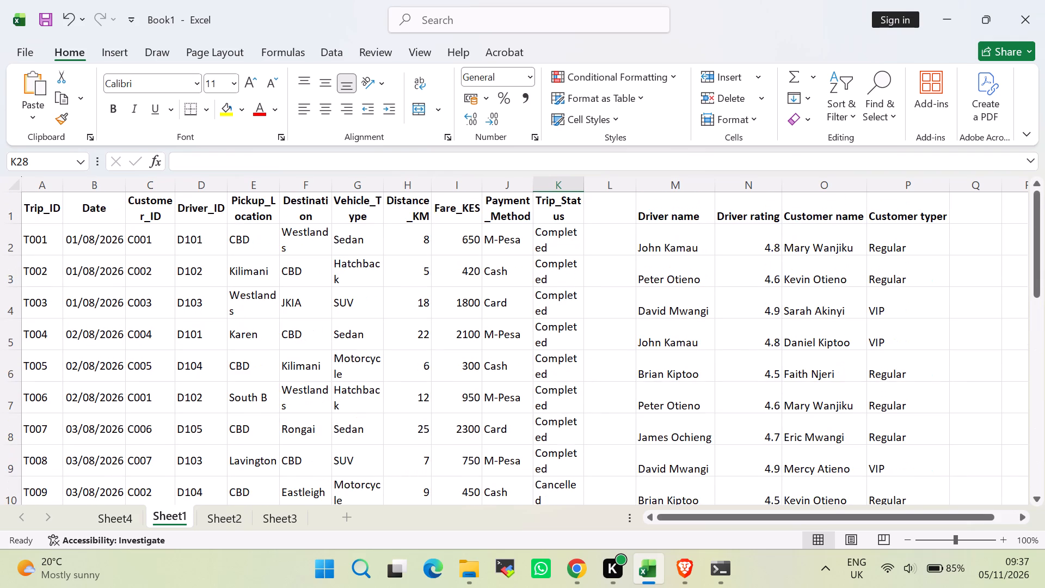
scroll(513, 394, "down", 1)
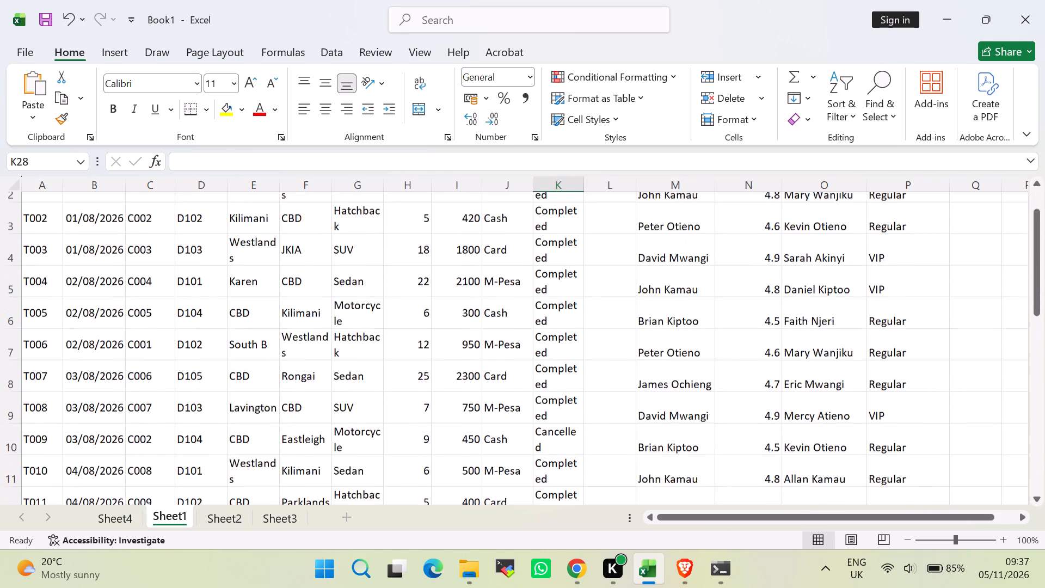
scroll(513, 394, "down", 3)
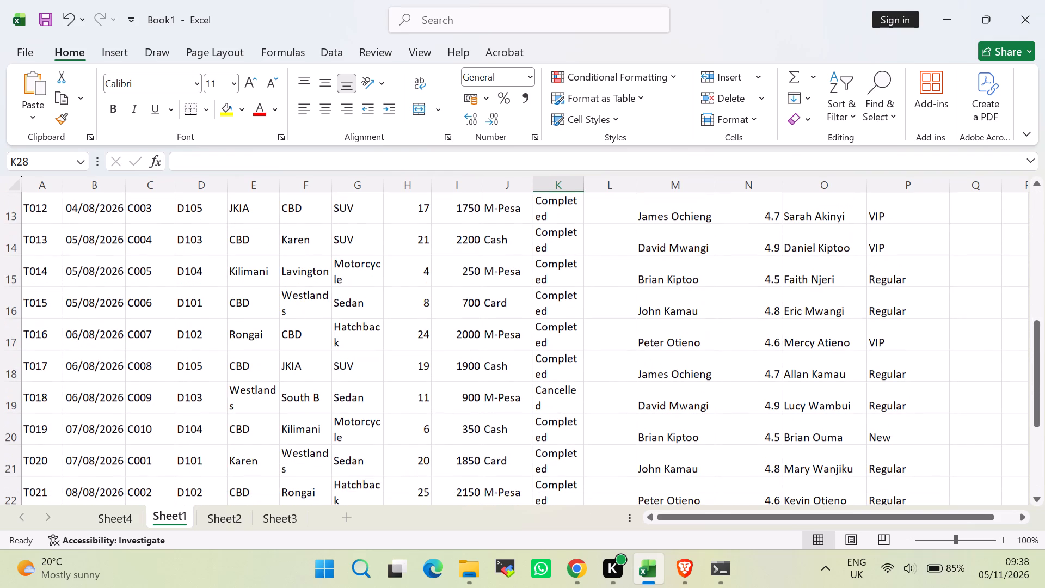
scroll(545, 412, "down", 4)
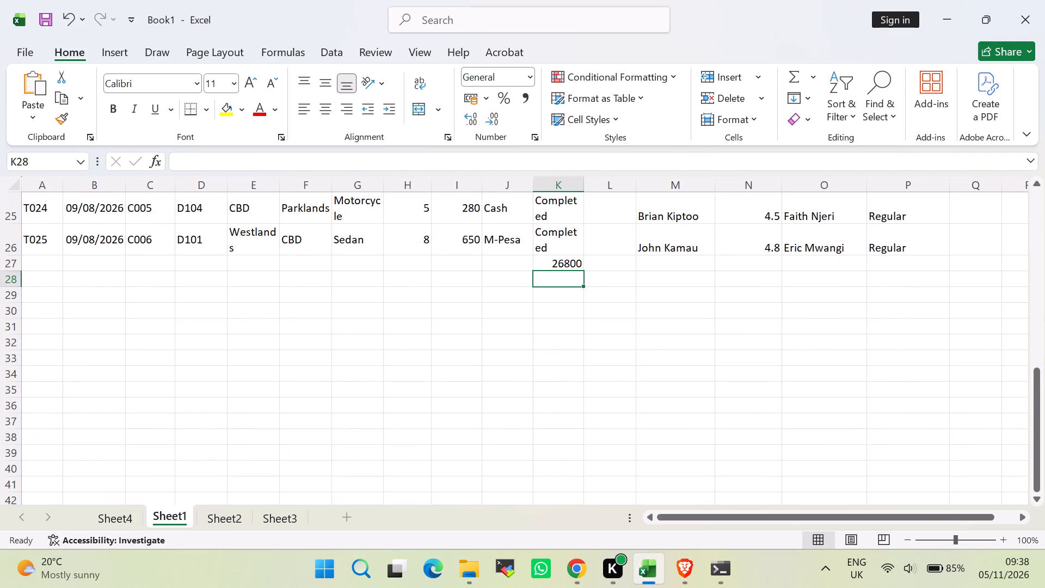
left_click(570, 268)
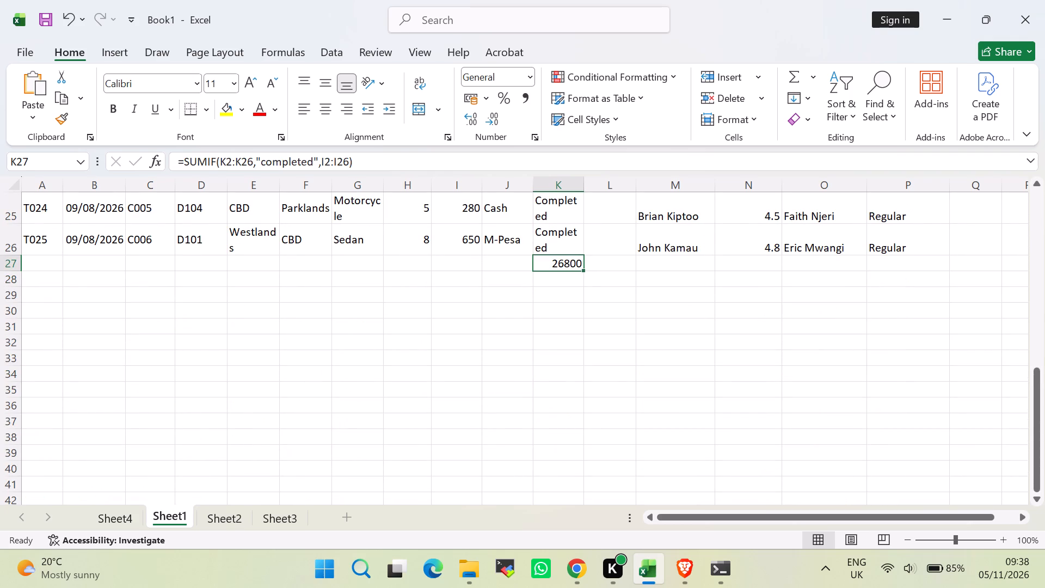
Start a second SUMIF formula in cell K28, directly below the completed-trips formula.
left_click(541, 284)
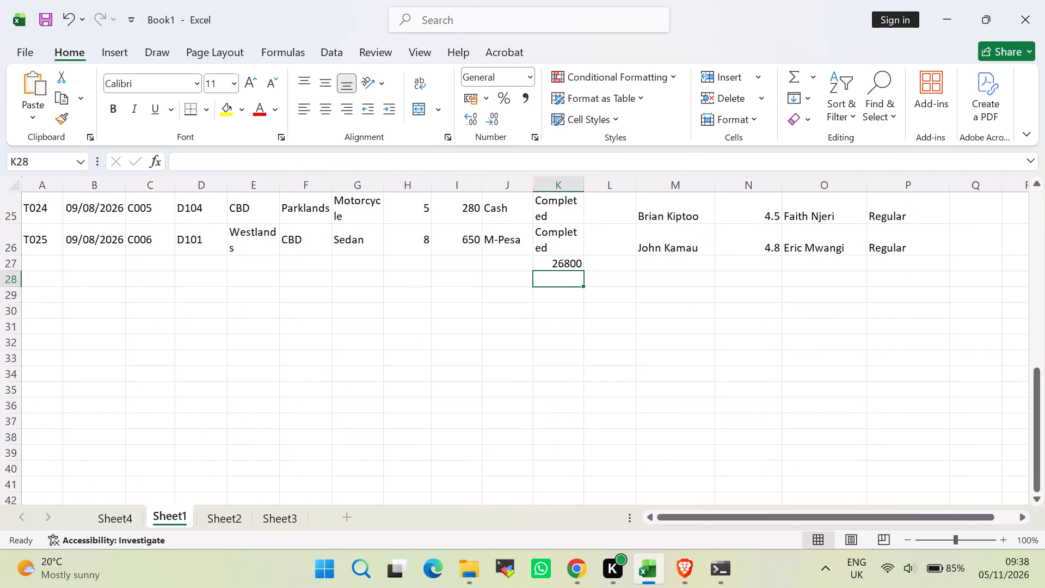
left_click_drag(292, 148, 297, 154)
left_click(302, 161)
key("equal")
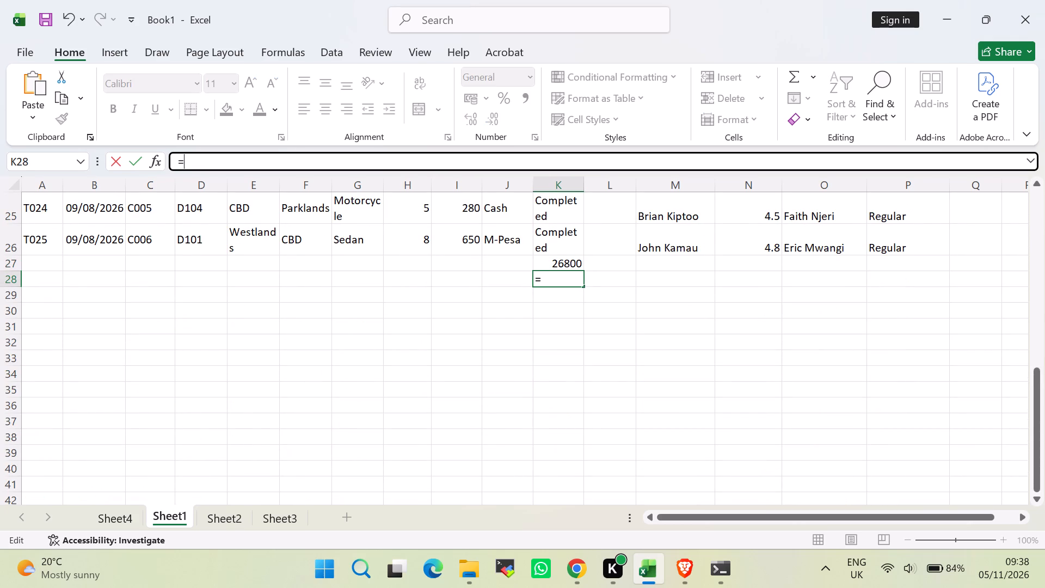
type("sum")
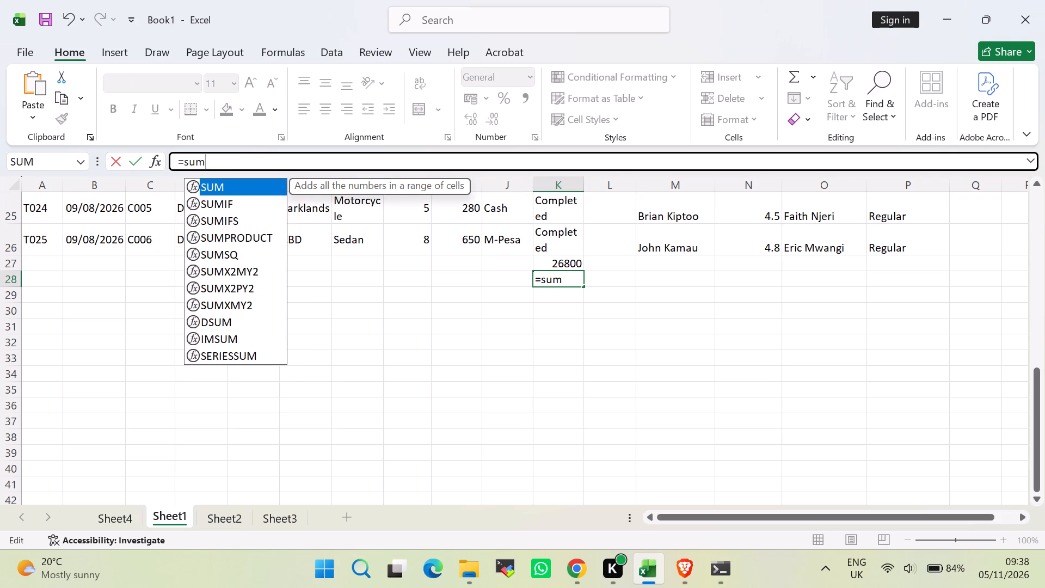
left_click(255, 205)
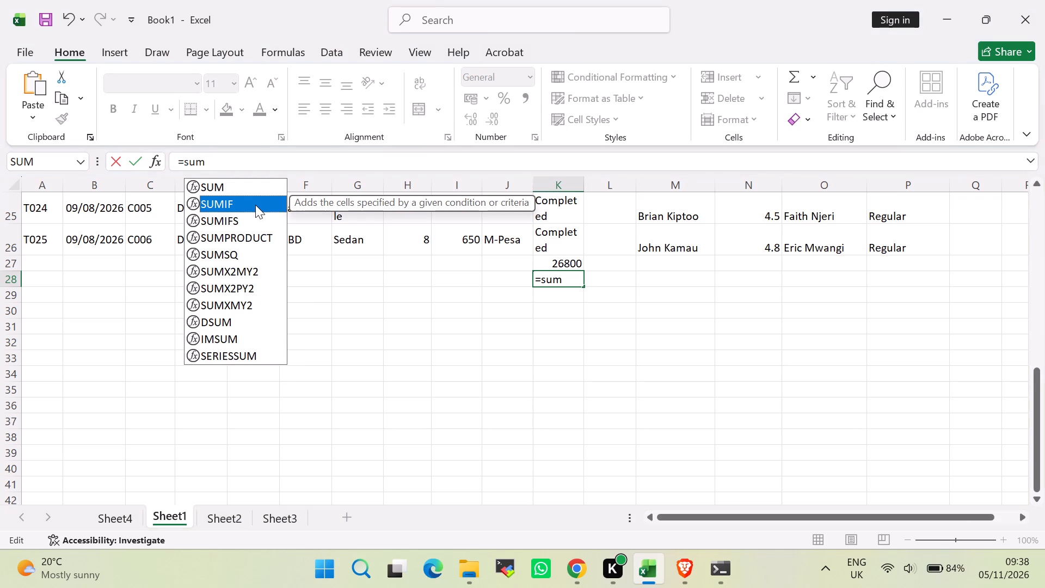
left_click(214, 167)
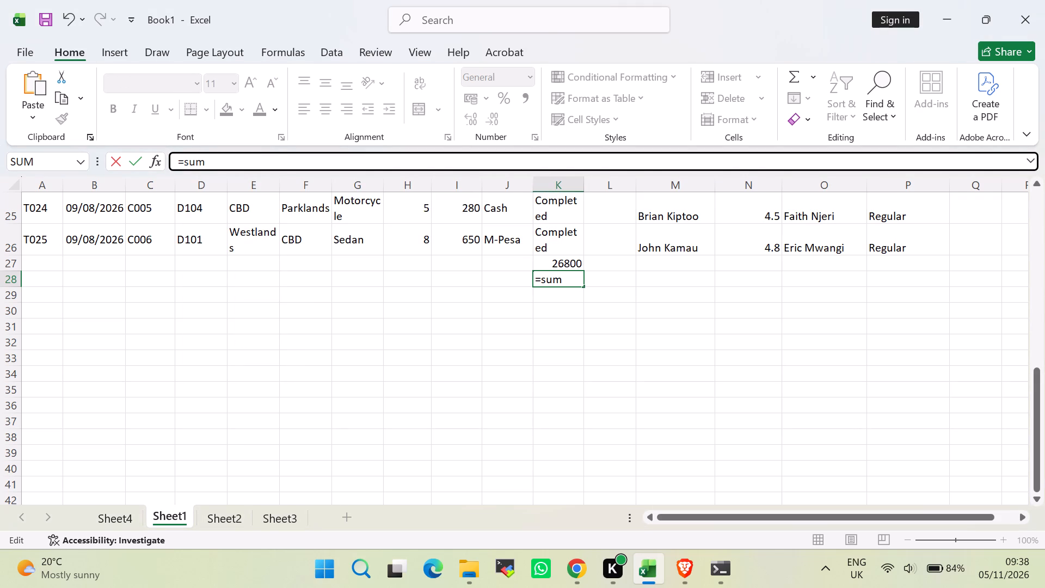
key("BackSpace")
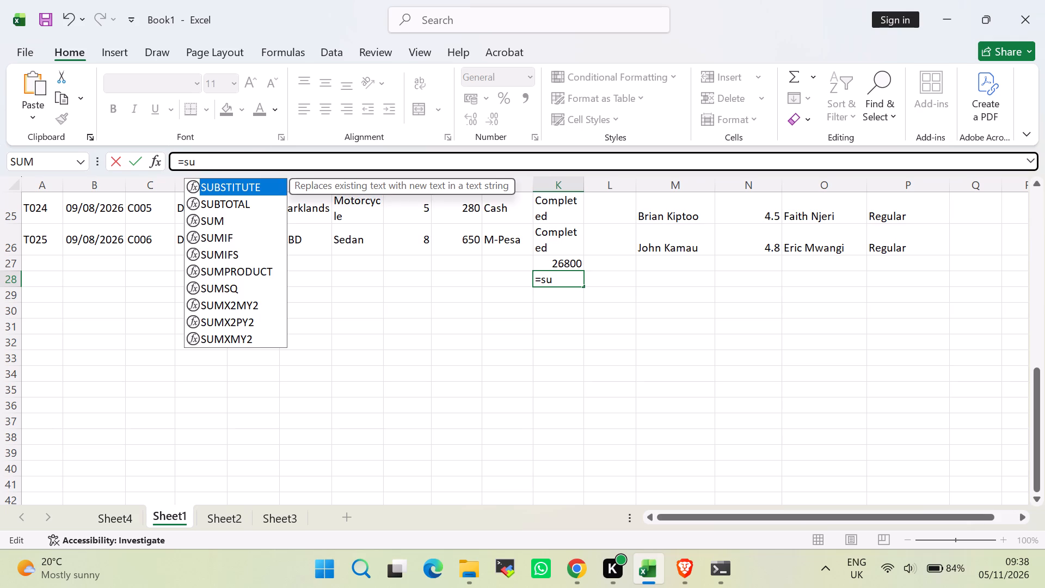
double_click(221, 236)
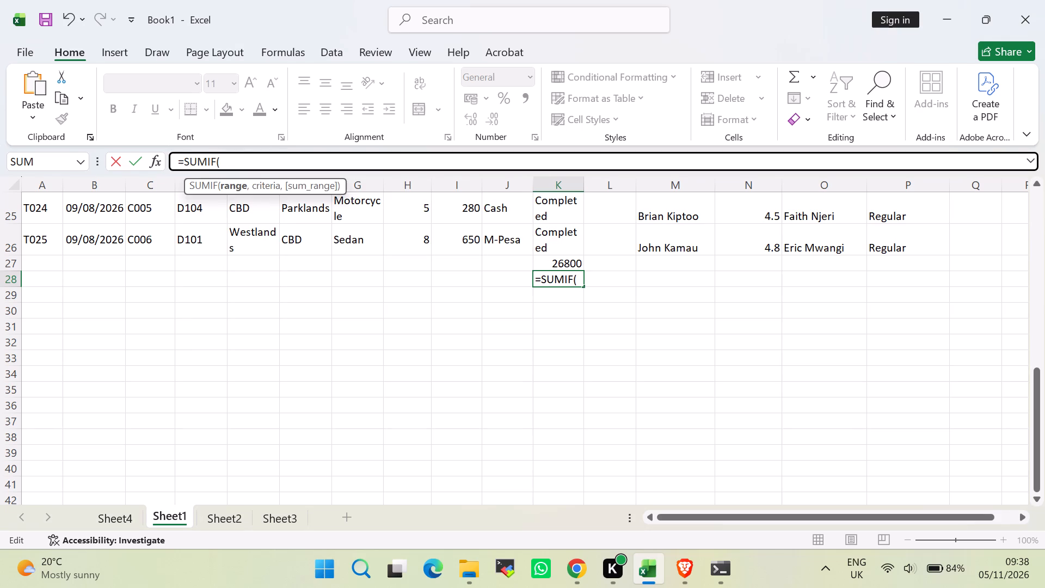
Set the Trip_Status cells K2:K26 as the criteria range of the SUMIF formula in K28.
scroll(399, 246, "up", 9)
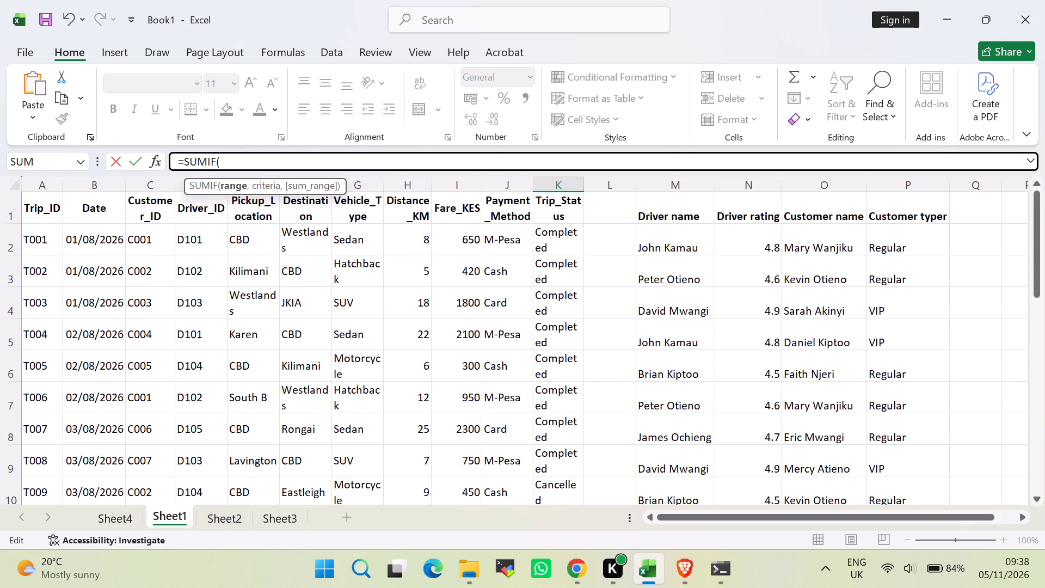
left_click(552, 238)
left_click_drag(580, 256, 573, 268)
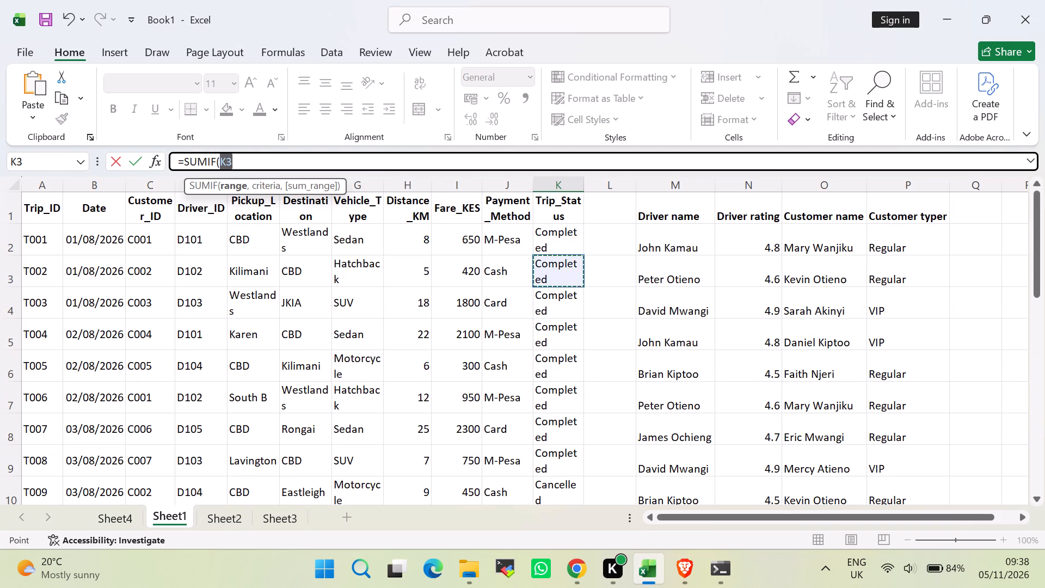
left_click_drag(573, 268, 566, 269)
left_click(547, 238)
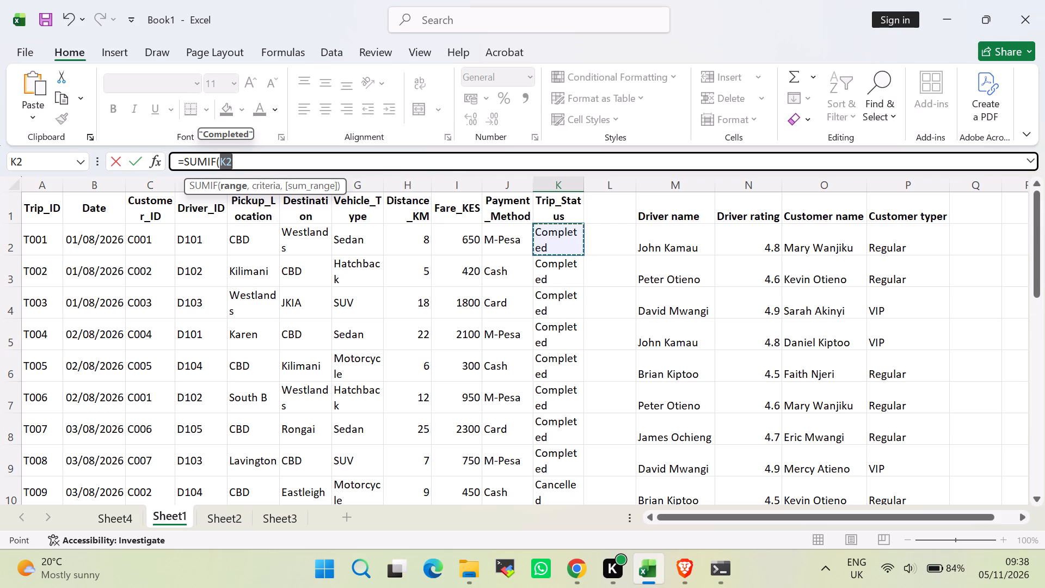
left_click_drag(586, 254, 561, 288)
left_click(553, 222)
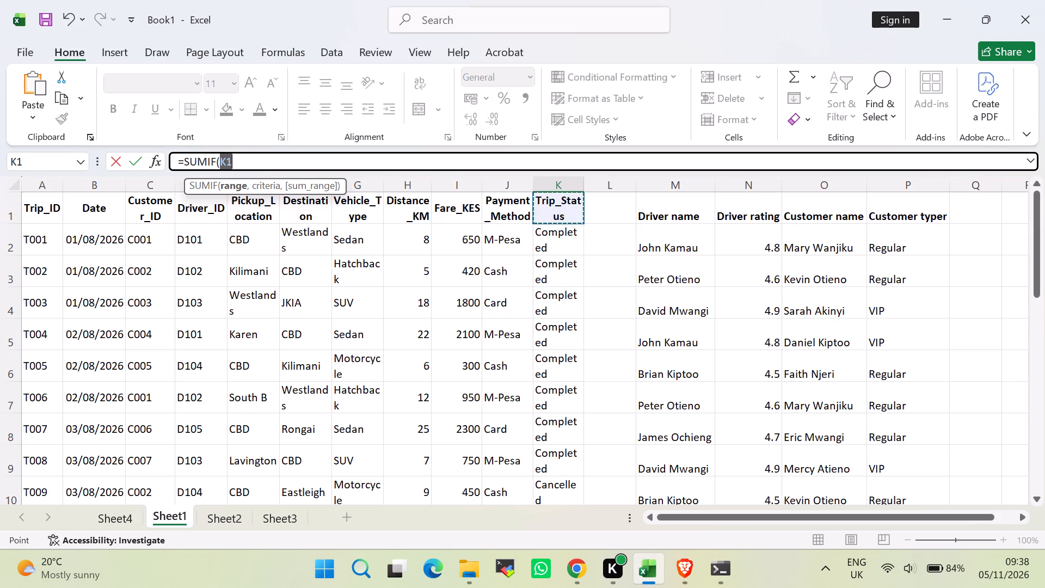
left_click(560, 243)
left_click_drag(580, 256, 561, 284)
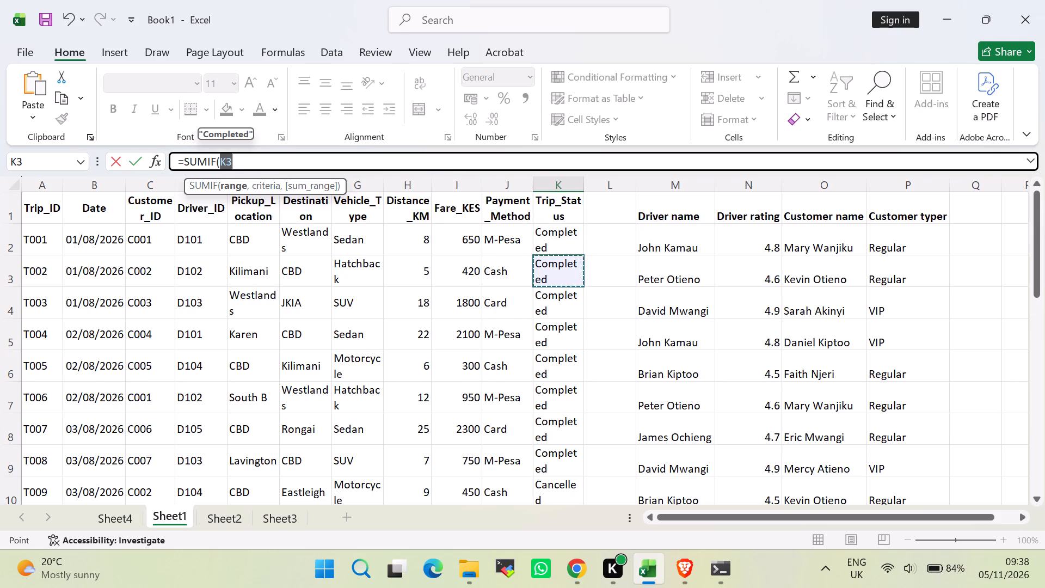
left_click_drag(546, 236, 552, 236)
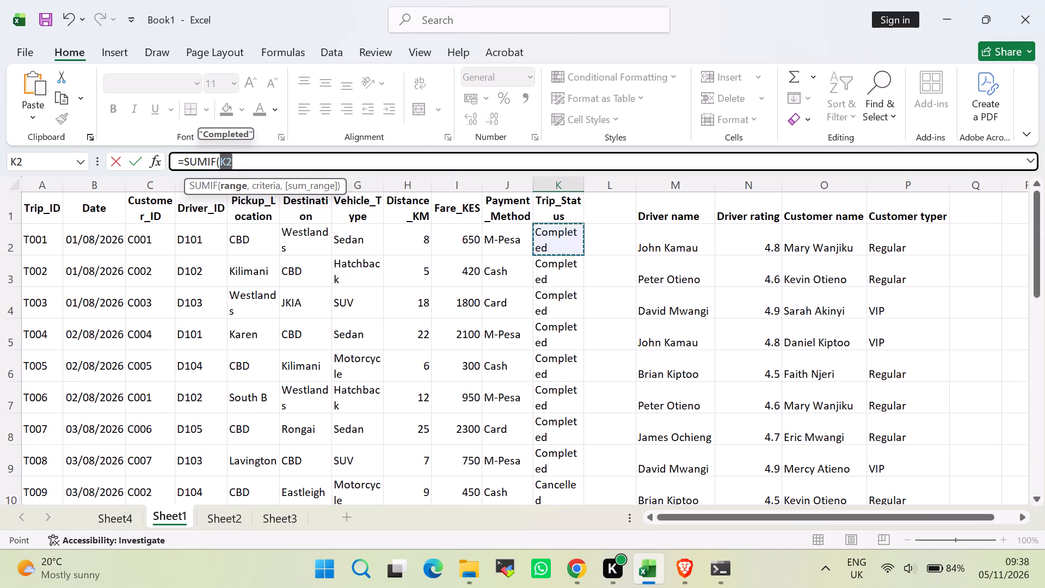
left_click_drag(582, 252, 585, 333)
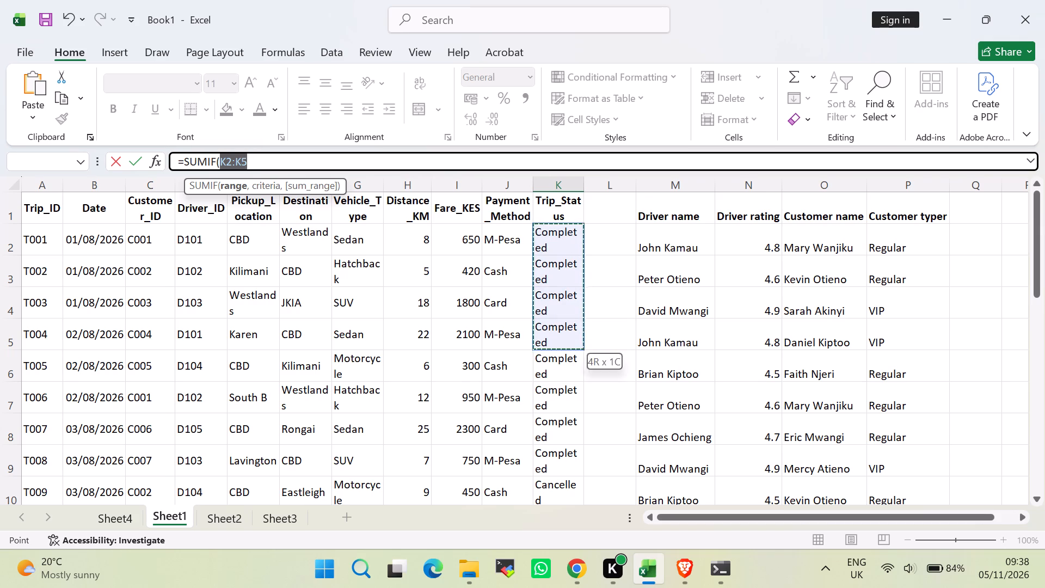
left_click_drag(585, 333, 562, 494)
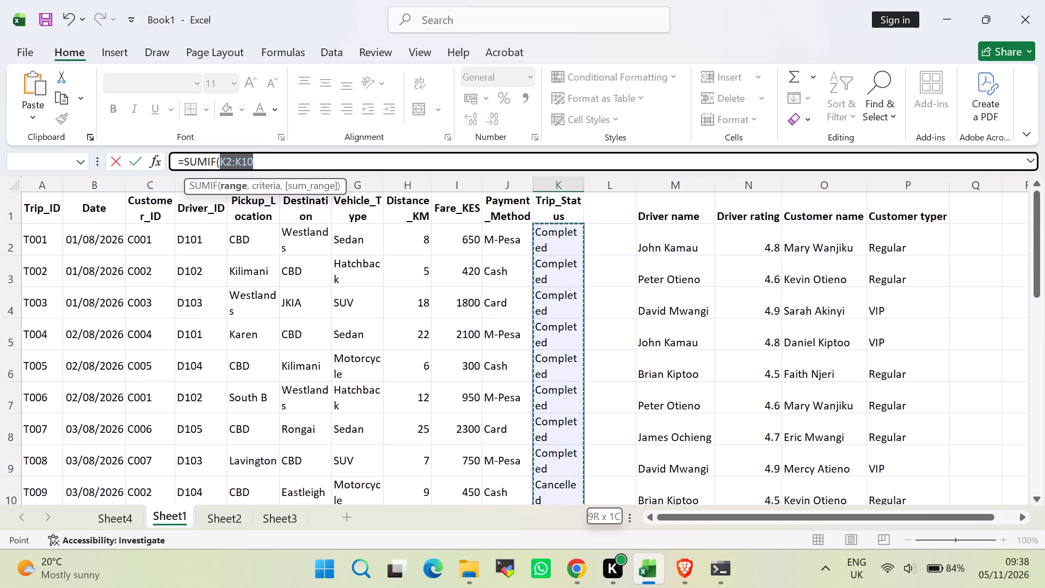
left_click_drag(562, 494, 556, 511)
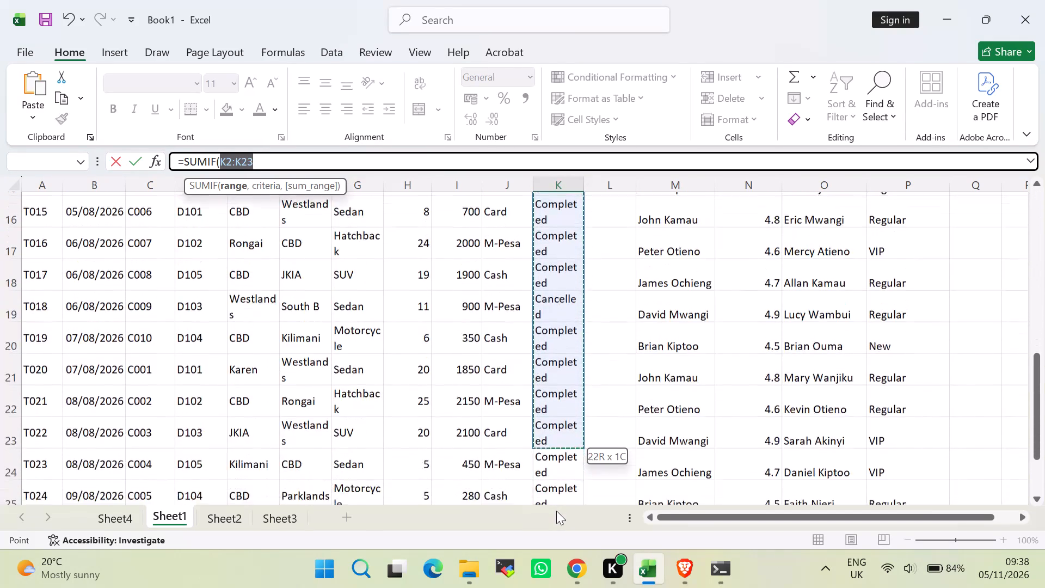
left_click_drag(556, 511, 550, 425)
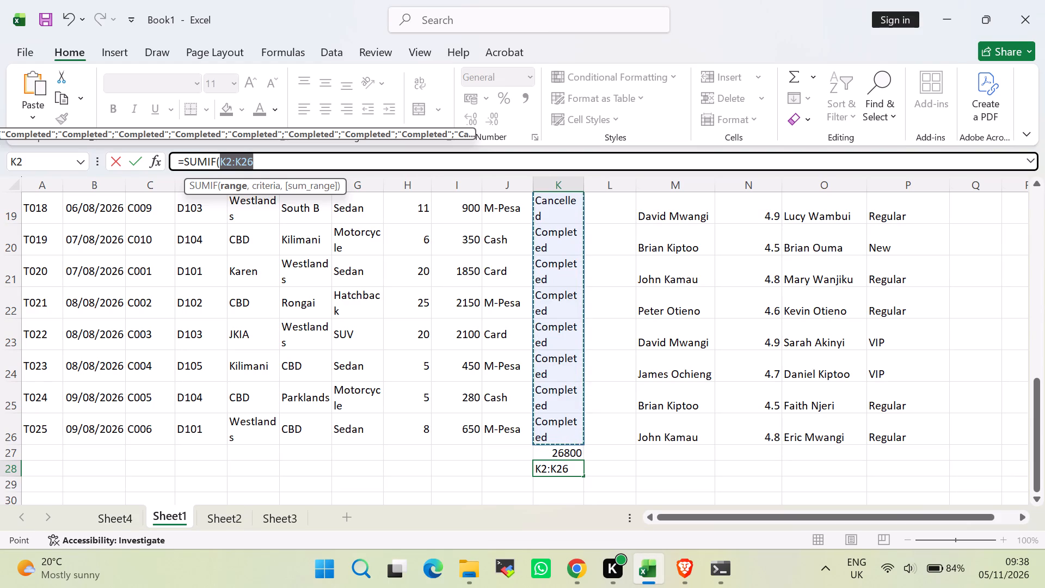
Add "cancelled" as the criterion of the K28 SUMIF formula.
key("comma")
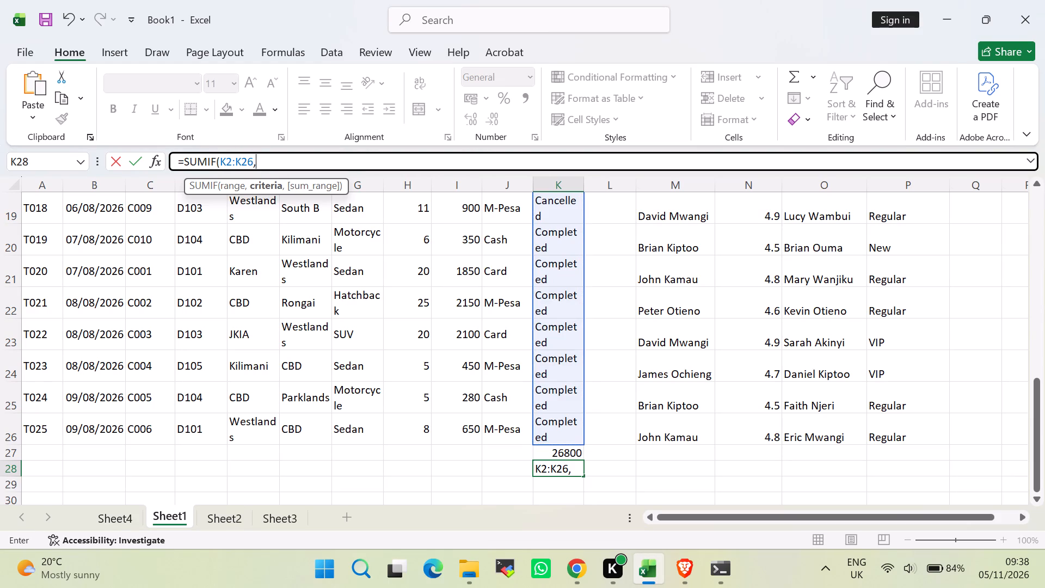
key("shift+quotedbl")
type("cancelled")
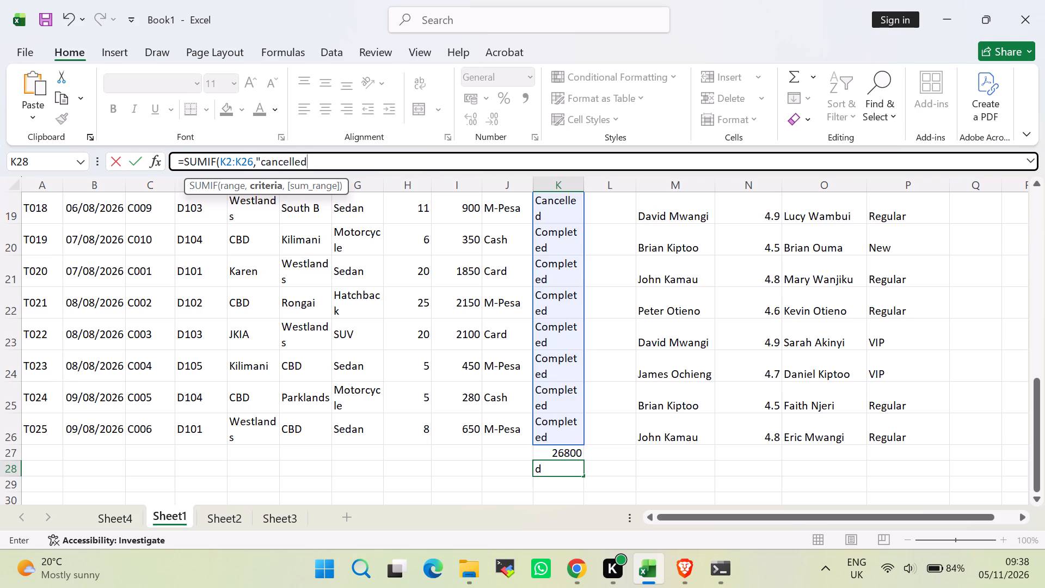
key("shift+quotedbl")
Set the Fare_KES cells I2:I26 as the sum range of the K28 SUMIF and close its parenthesis.
key("comma")
scroll(405, 269, "up", 2)
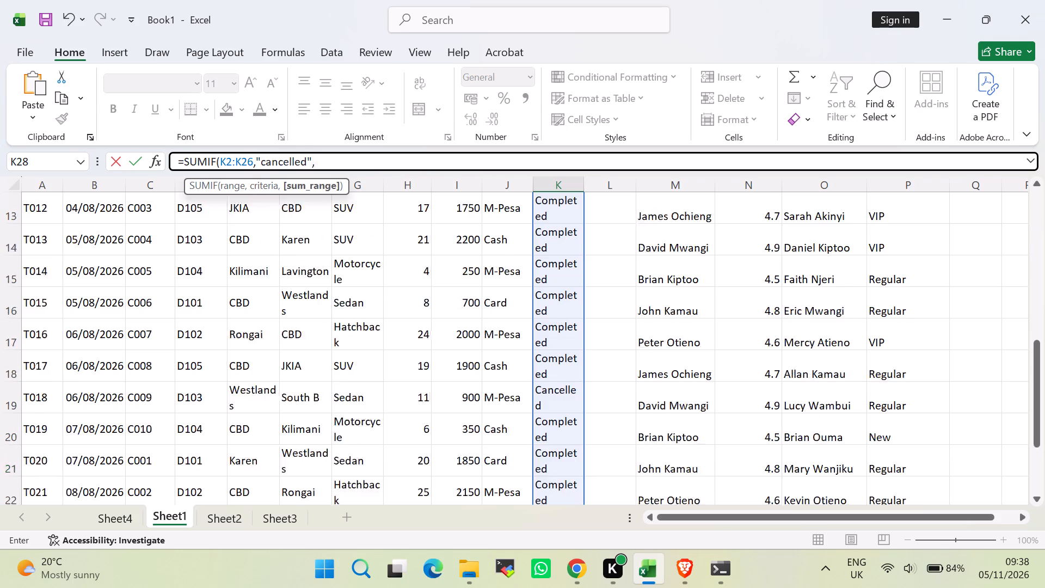
scroll(405, 269, "up", 6)
left_click(467, 234)
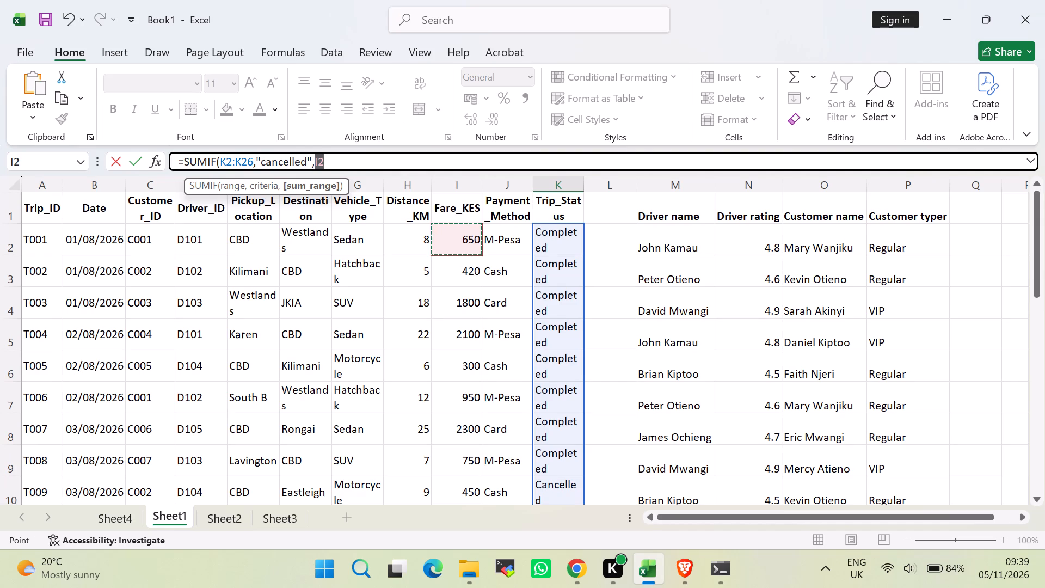
left_click_drag(481, 251, 481, 489)
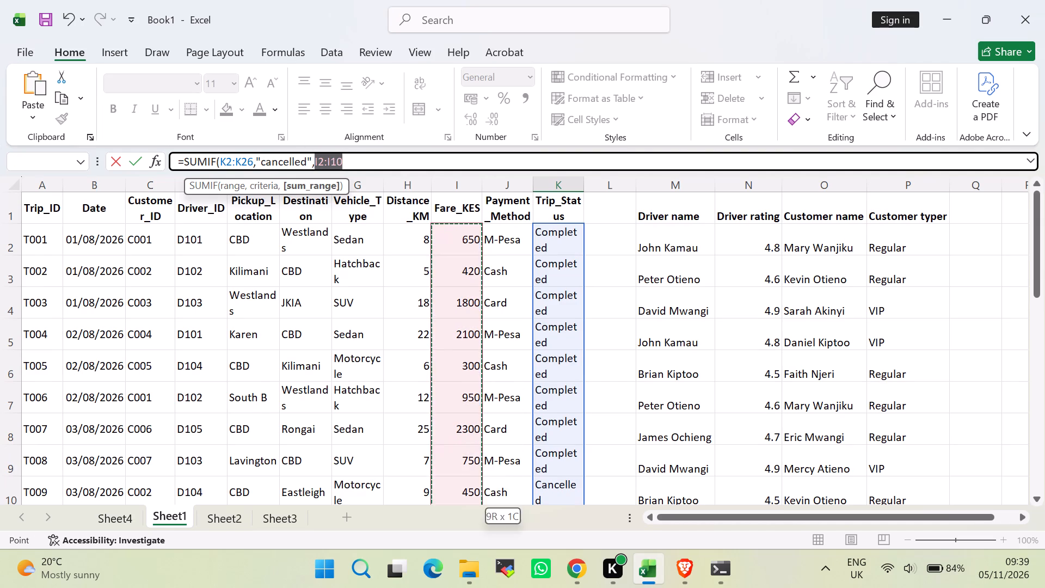
left_click_drag(481, 489, 457, 501)
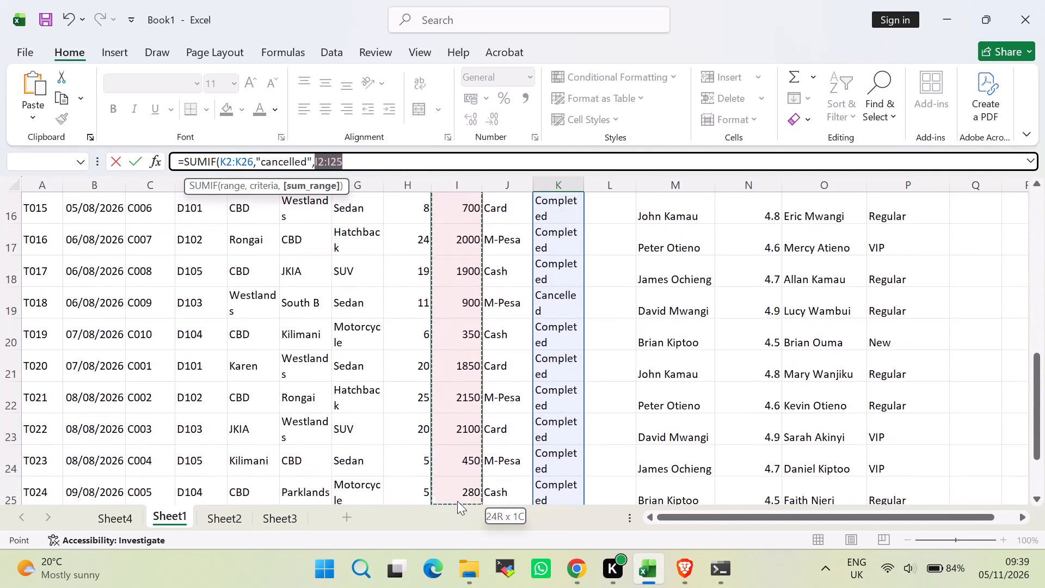
left_click_drag(457, 501, 456, 479)
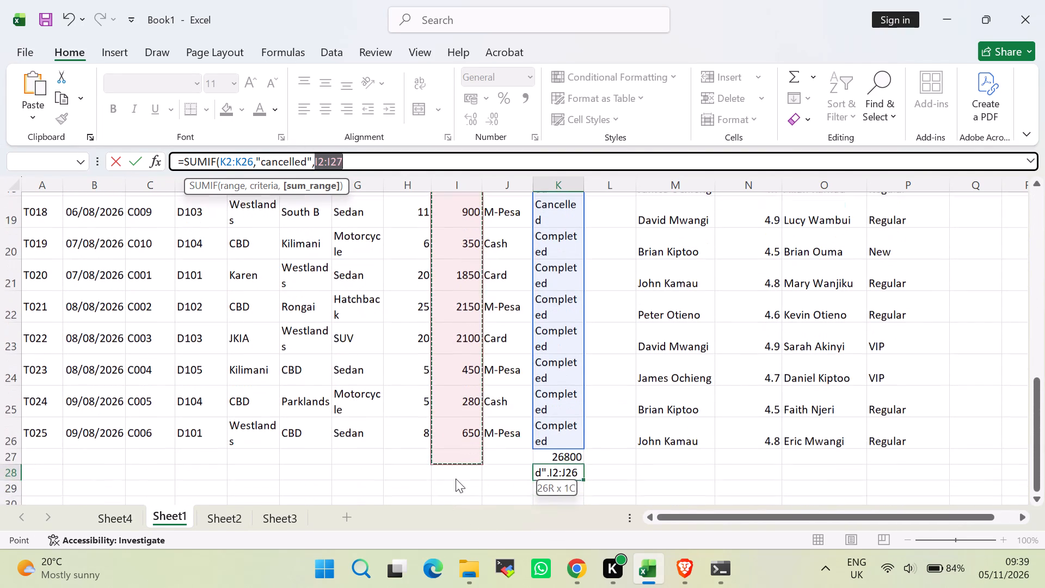
left_click_drag(456, 479, 470, 438)
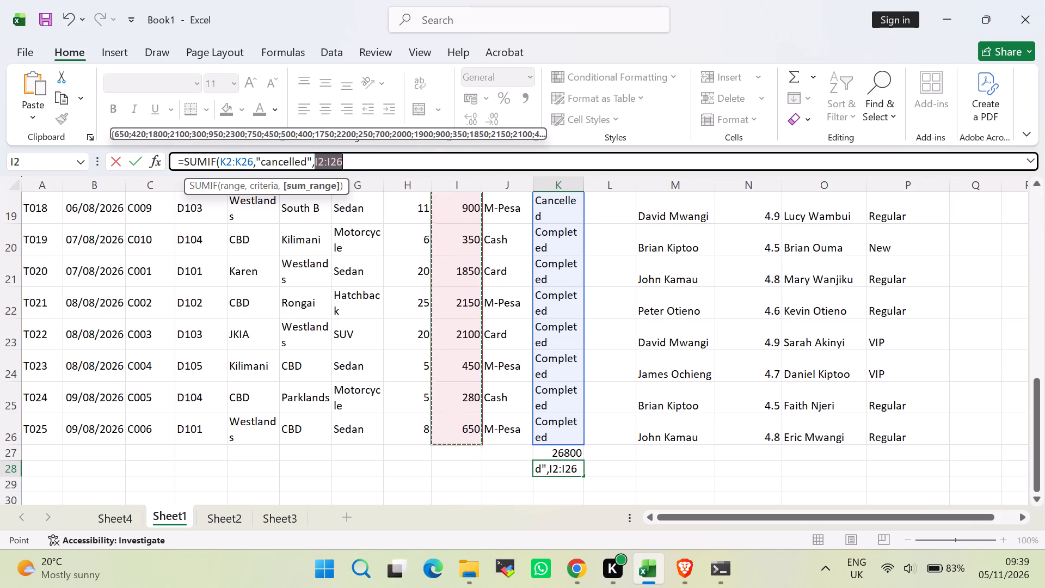
left_click(394, 164)
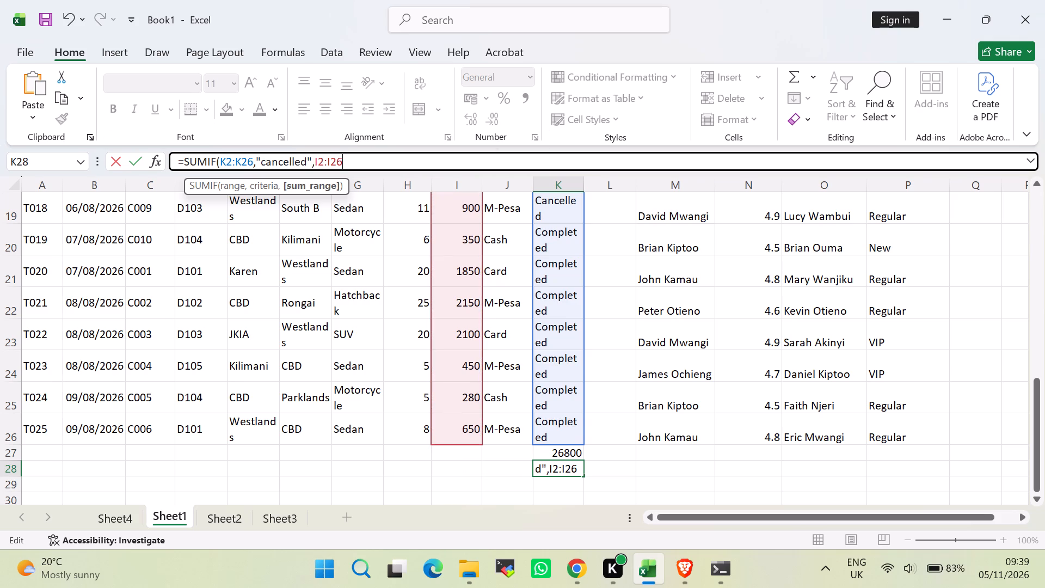
key("shift+parenright")
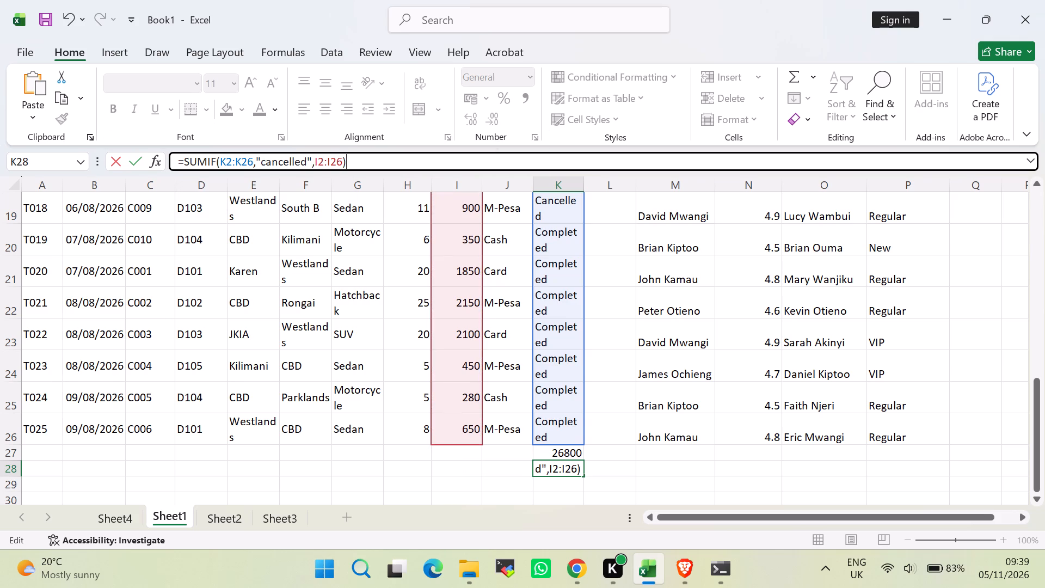
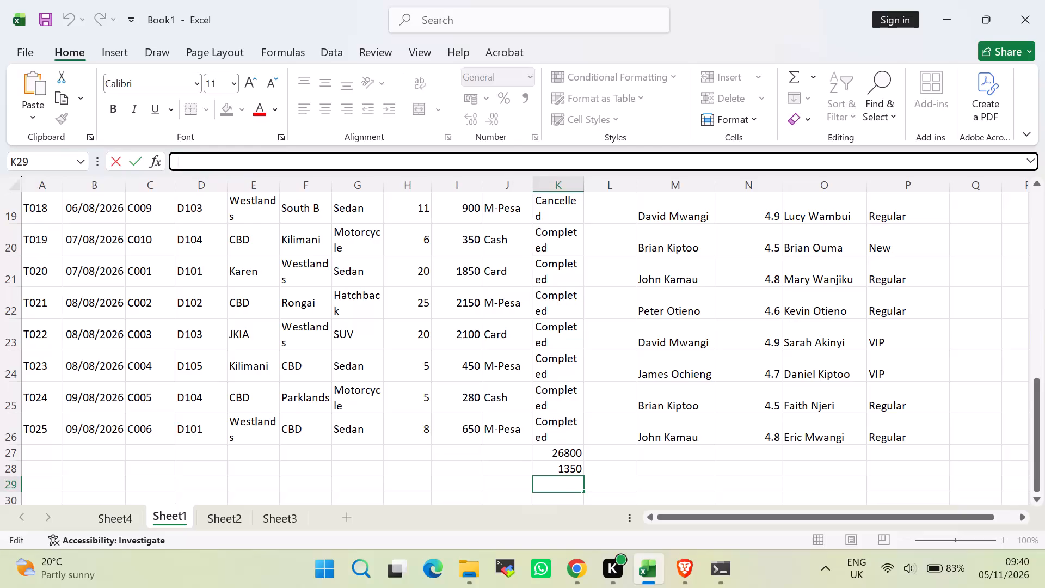
Start a COUNTIF formula in cell K29 with the Trip_Status cells K2:K26 as its range.
key("equal")
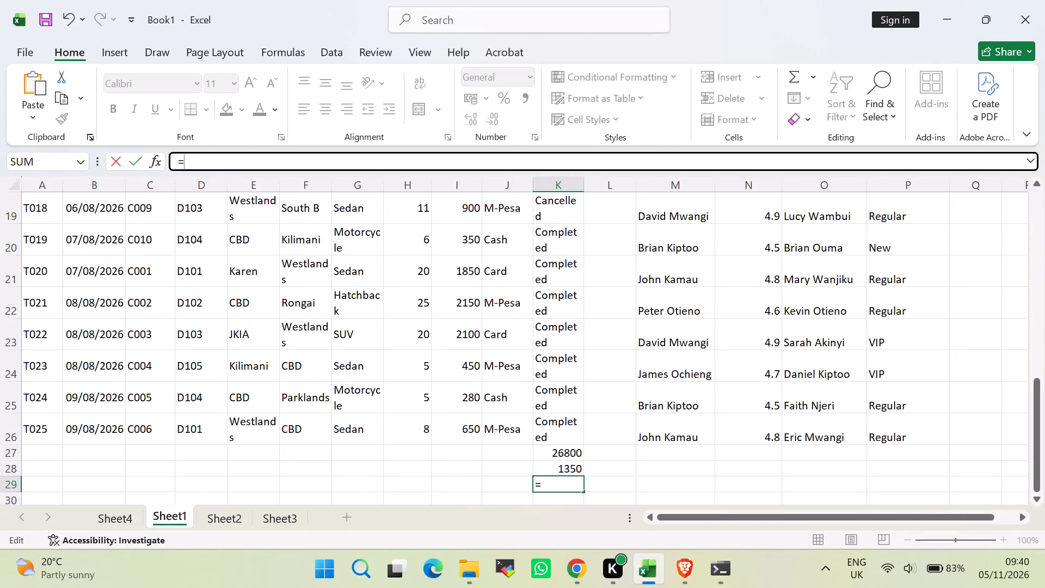
type("coun")
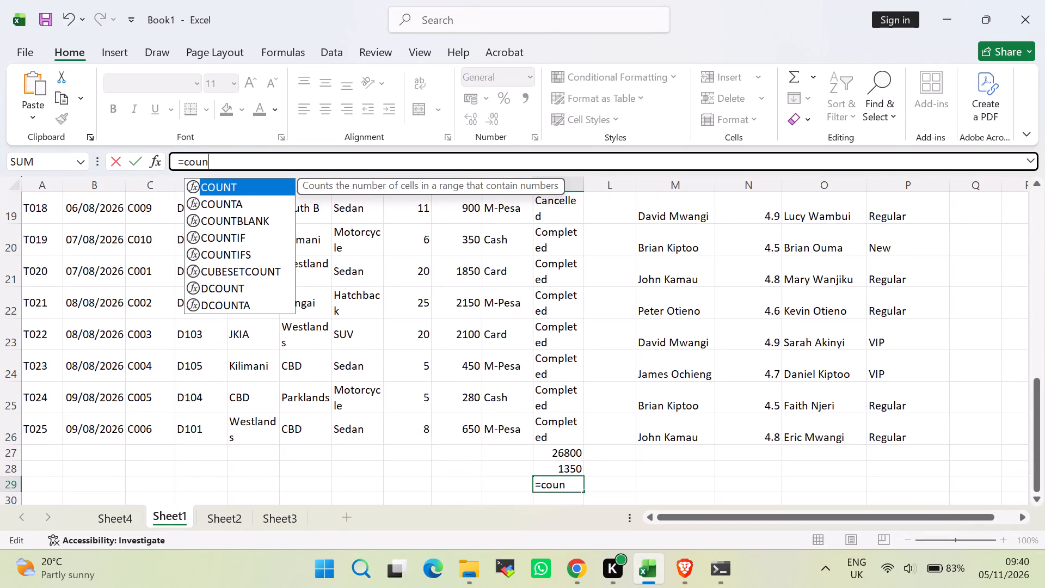
double_click(247, 232)
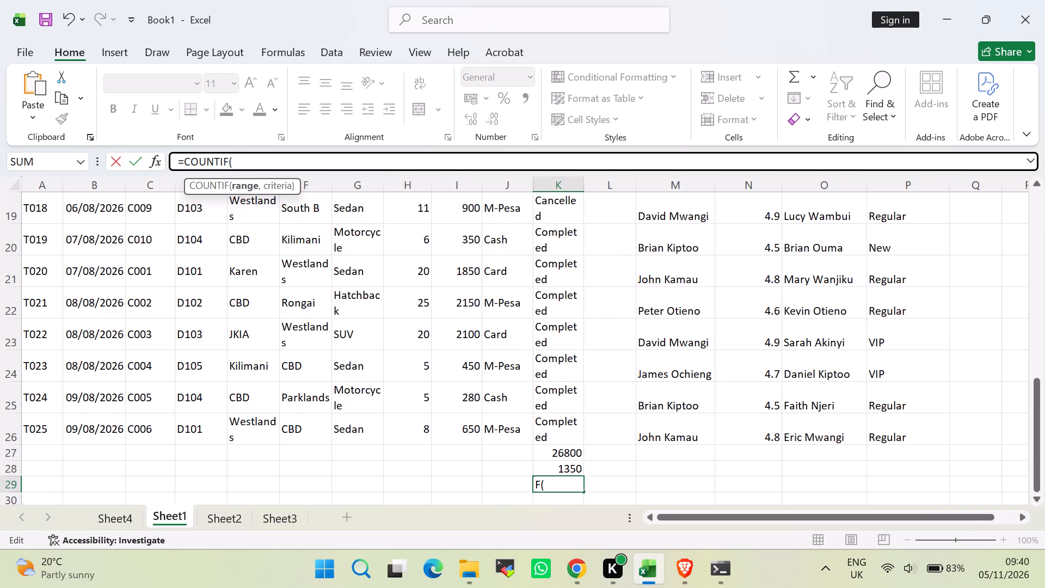
scroll(514, 349, "up", 9)
left_click_drag(554, 235, 561, 240)
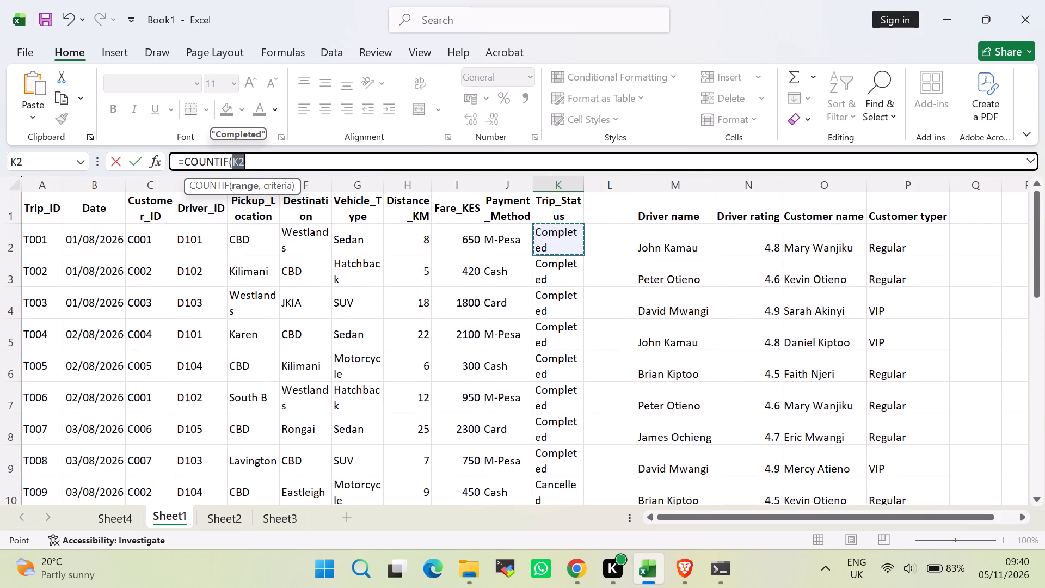
left_click_drag(579, 254, 587, 354)
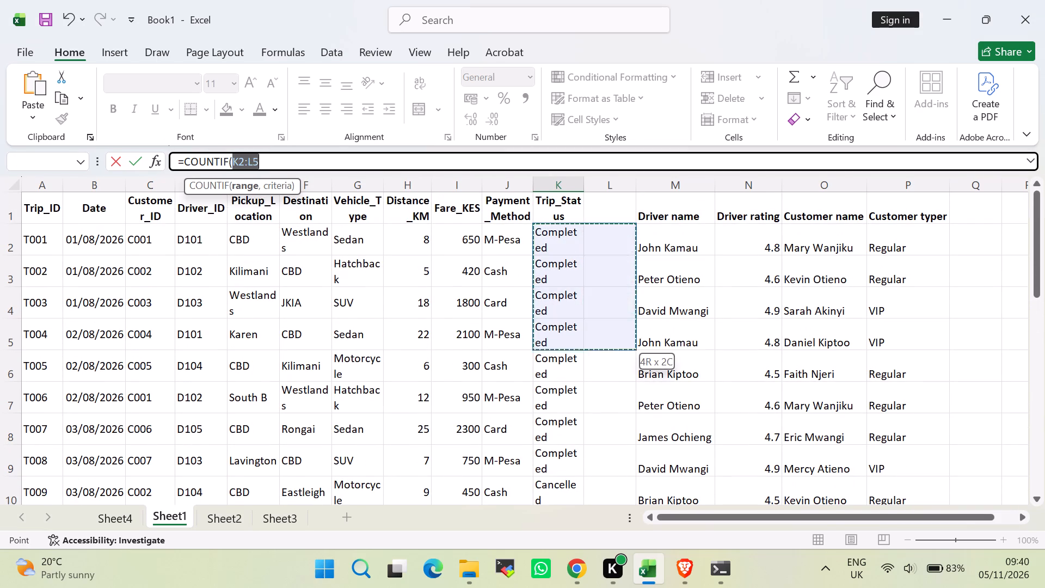
left_click_drag(587, 354, 553, 523)
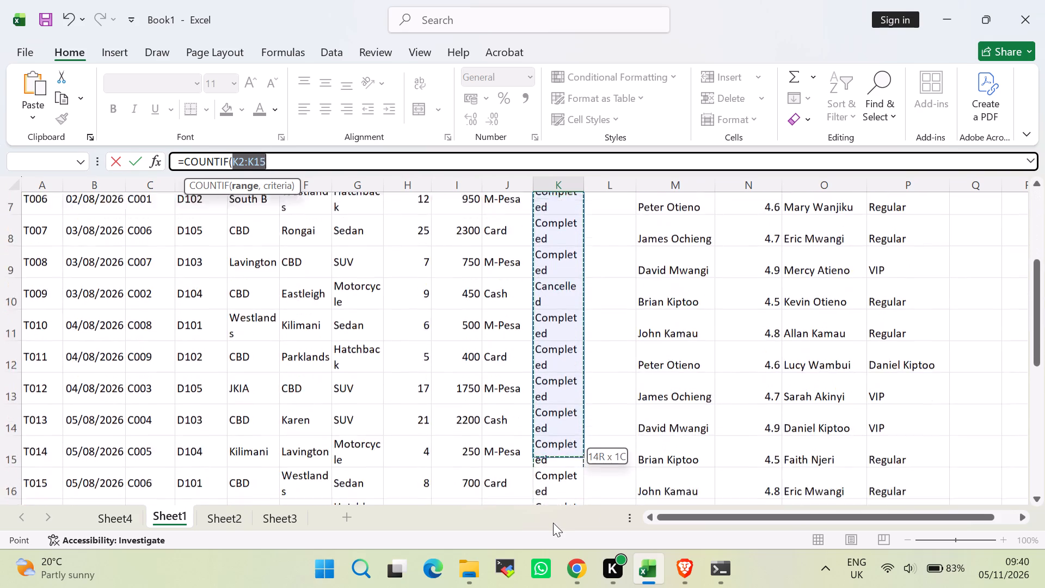
left_click_drag(553, 523, 557, 439)
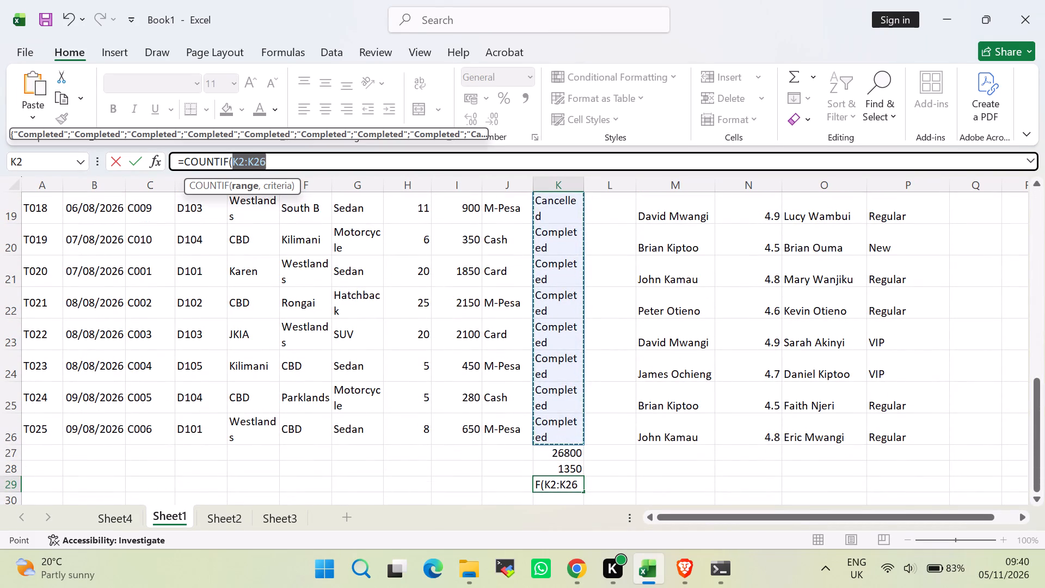
Add "completed" in quotation marks as the criterion of the K29 COUNTIF and enter the formula.
key("comma")
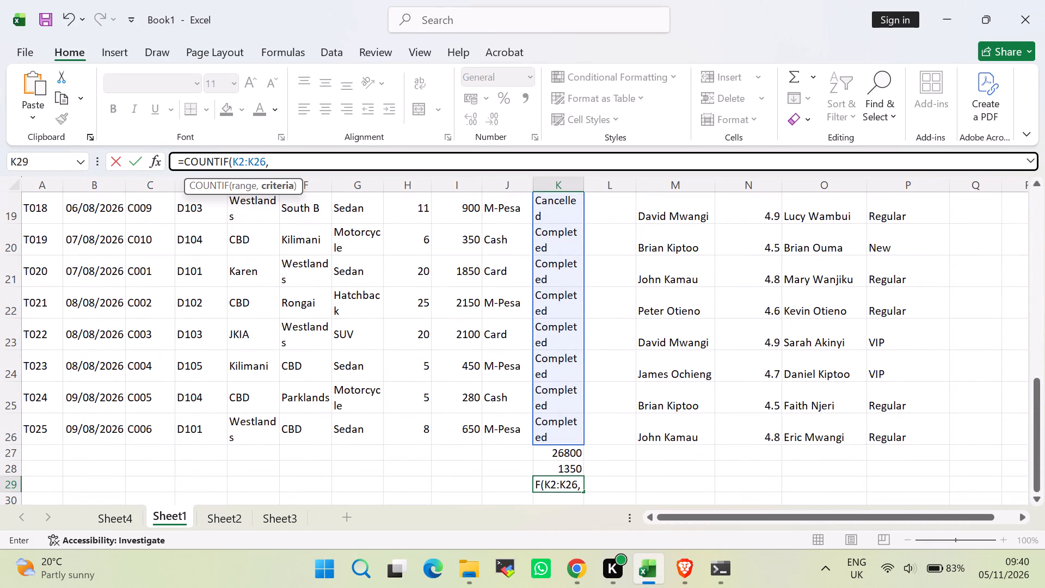
key("shift+quotedbl")
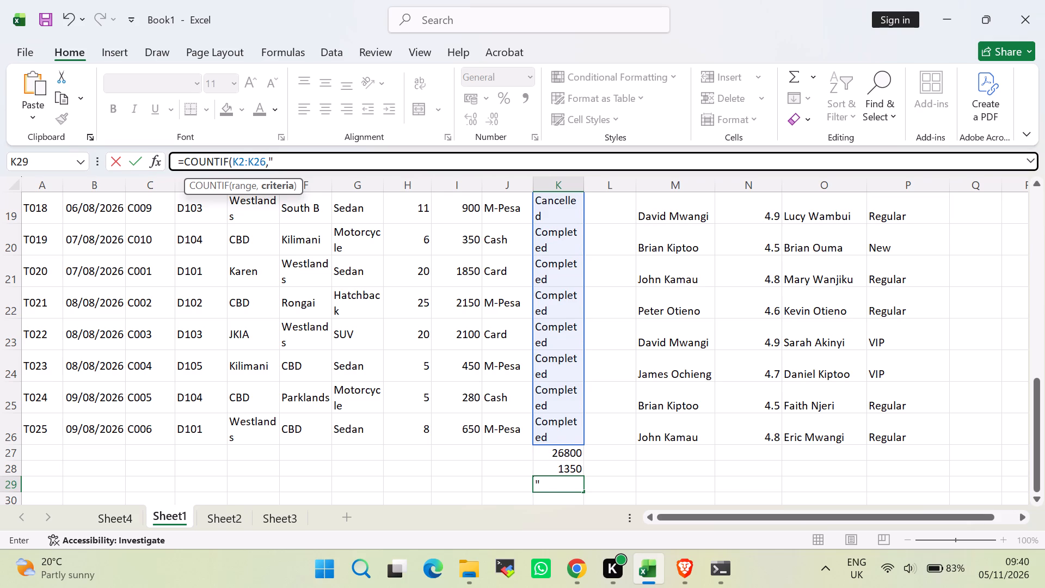
type("completed")
key("shift+quotedbl")
key("shift+parenright")
key("Return")
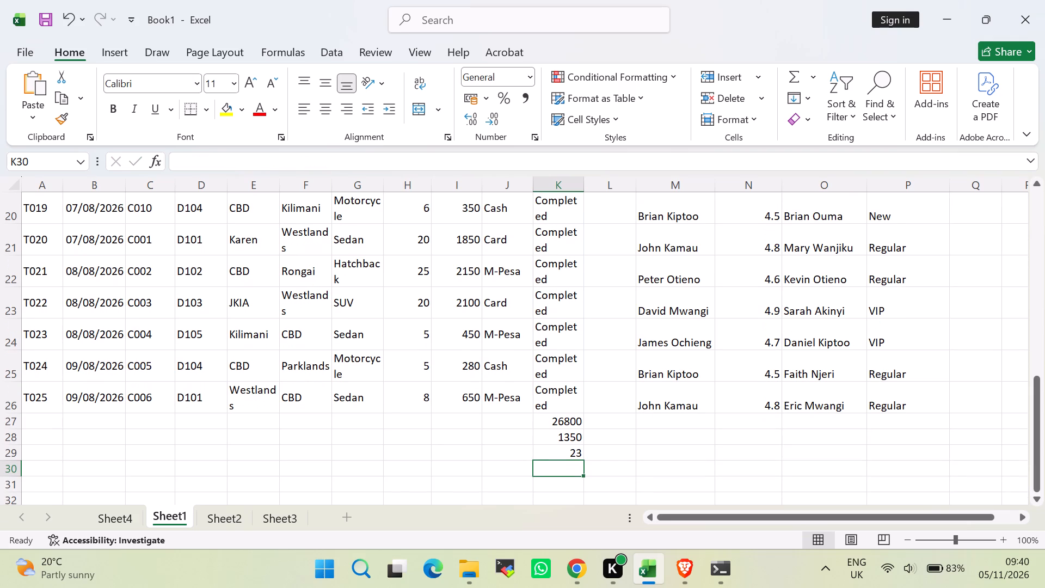
Start a second COUNTIF formula in cell K30 with the Trip_Status cells K2:K26 as its range.
left_click(359, 170)
key("equal")
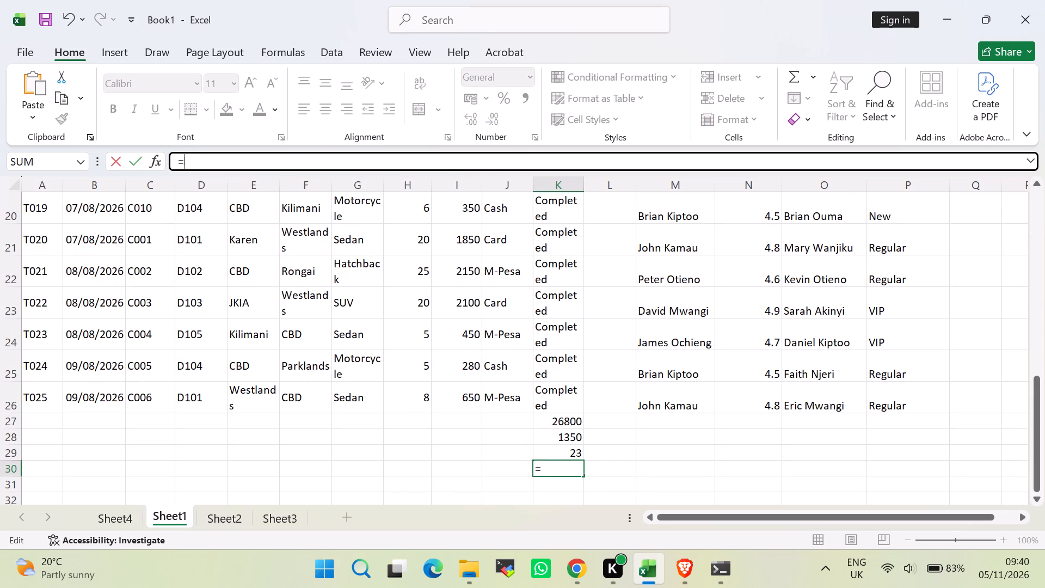
type("count")
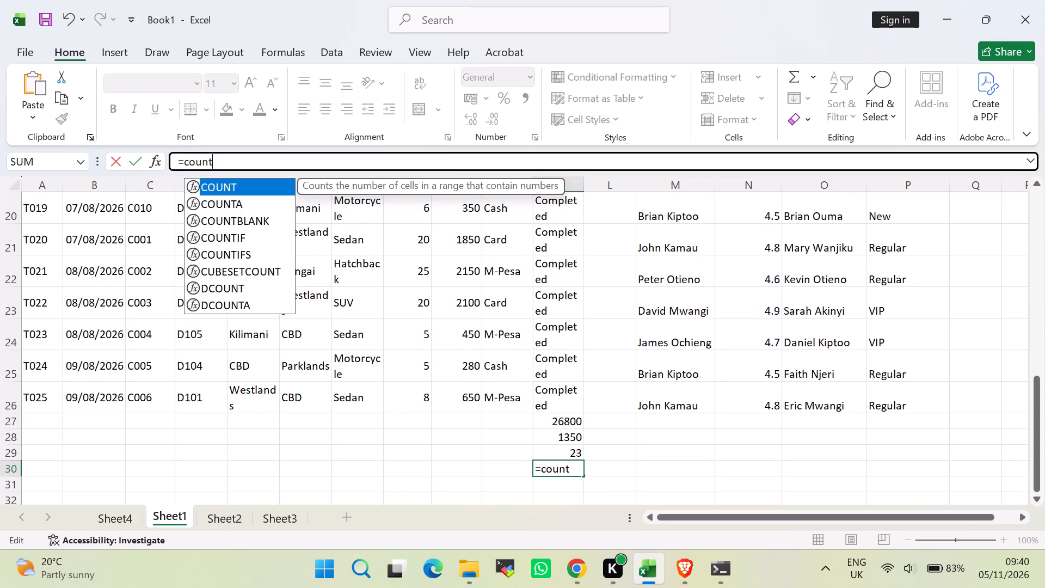
double_click(242, 237)
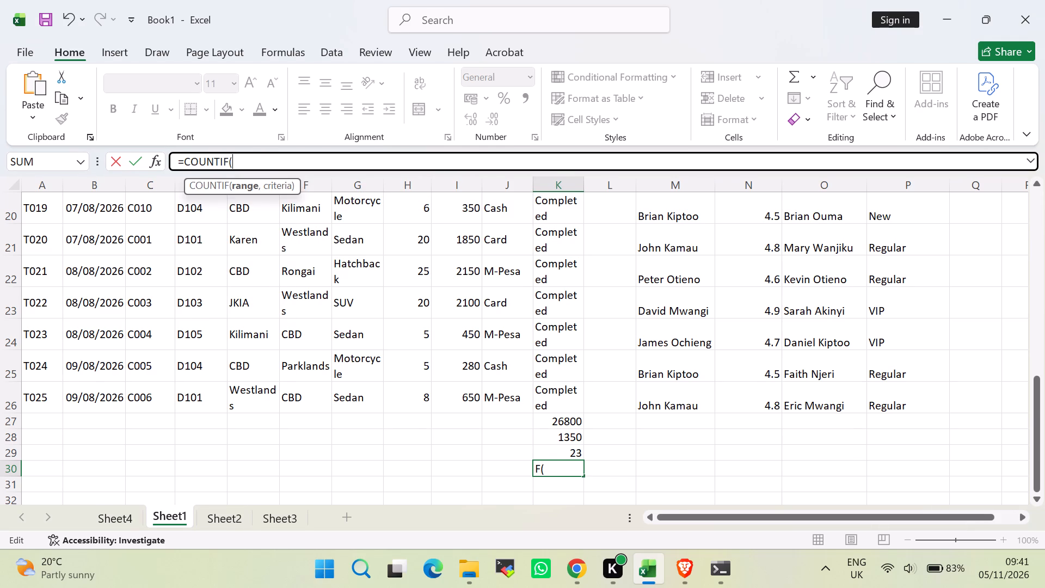
scroll(522, 329, "up", 9)
left_click_drag(542, 238, 554, 245)
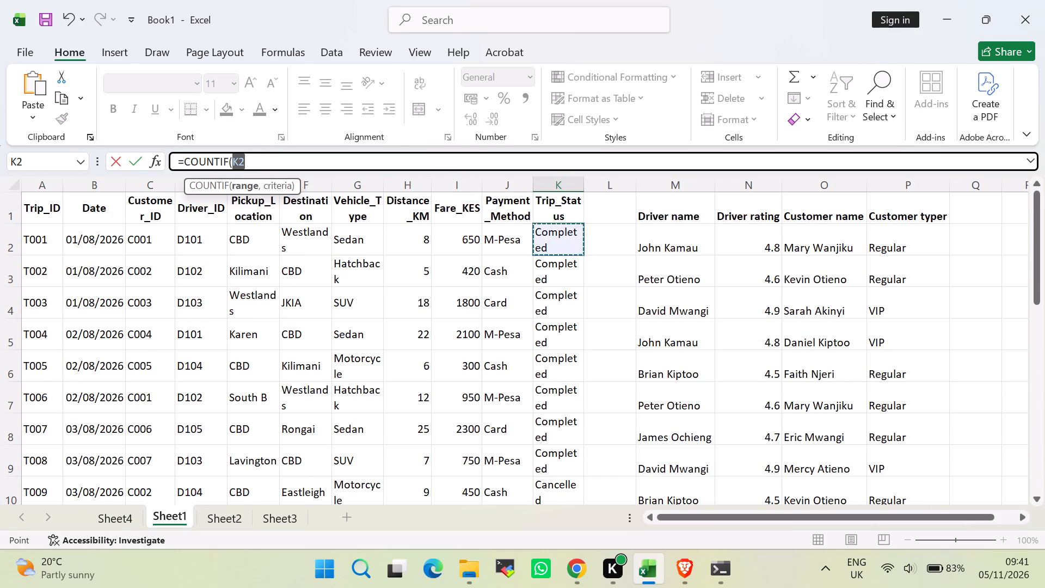
left_click_drag(584, 253, 582, 270)
left_click_drag(556, 248, 556, 248)
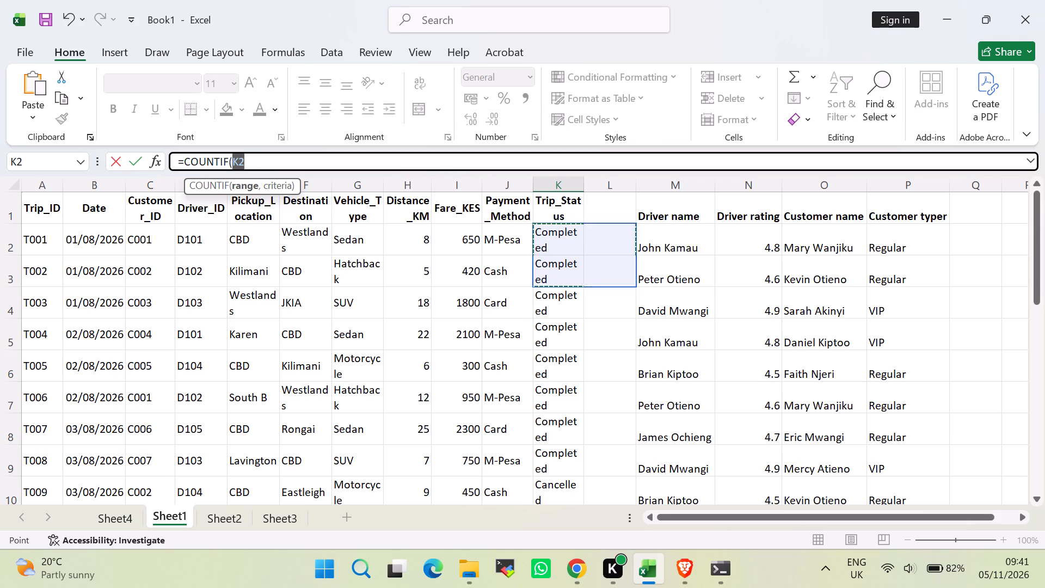
left_click_drag(556, 248, 562, 252)
left_click_drag(583, 250, 581, 319)
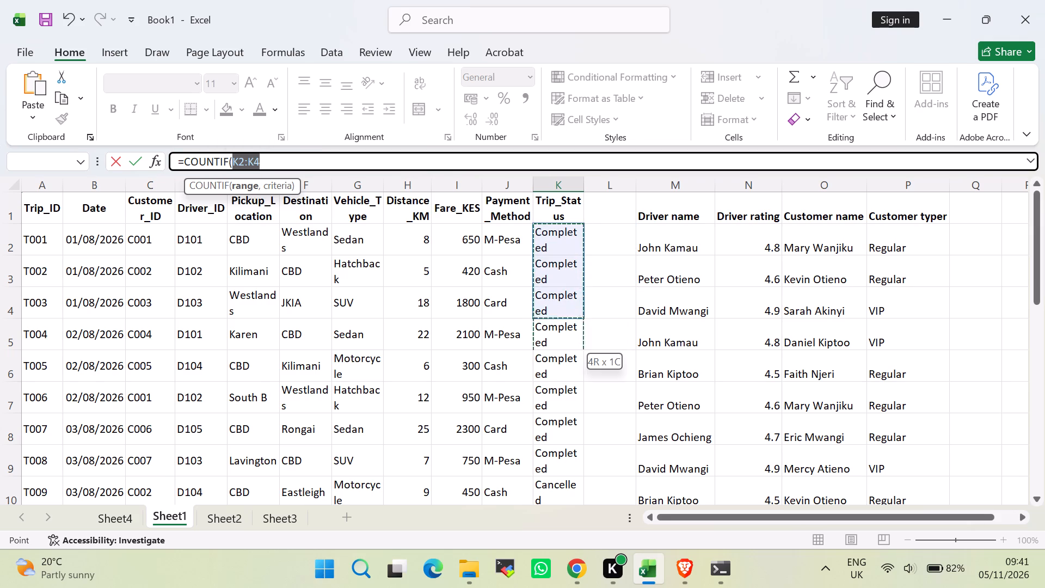
left_click_drag(581, 319, 558, 508)
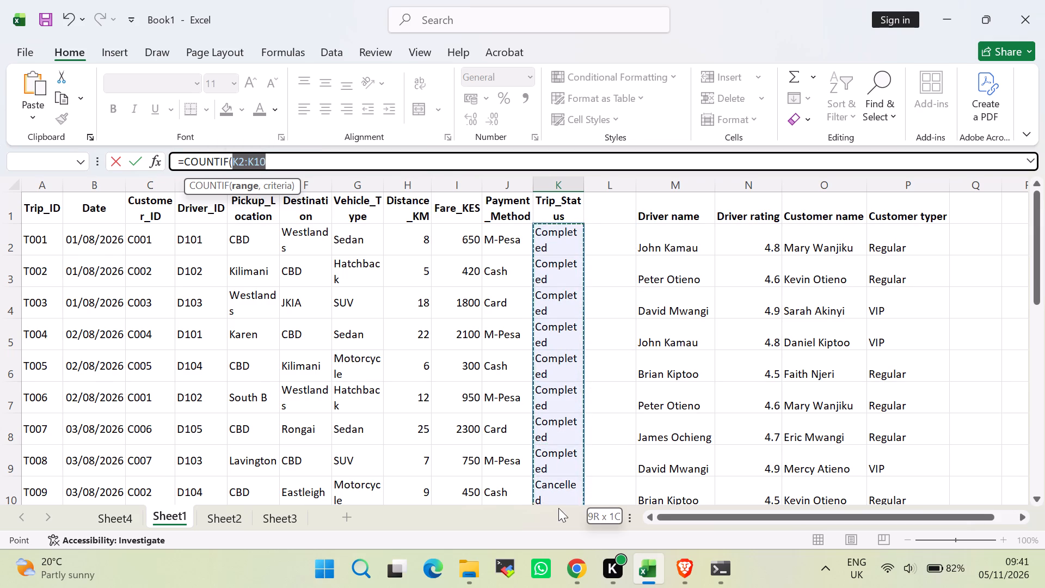
left_click_drag(558, 508, 548, 500)
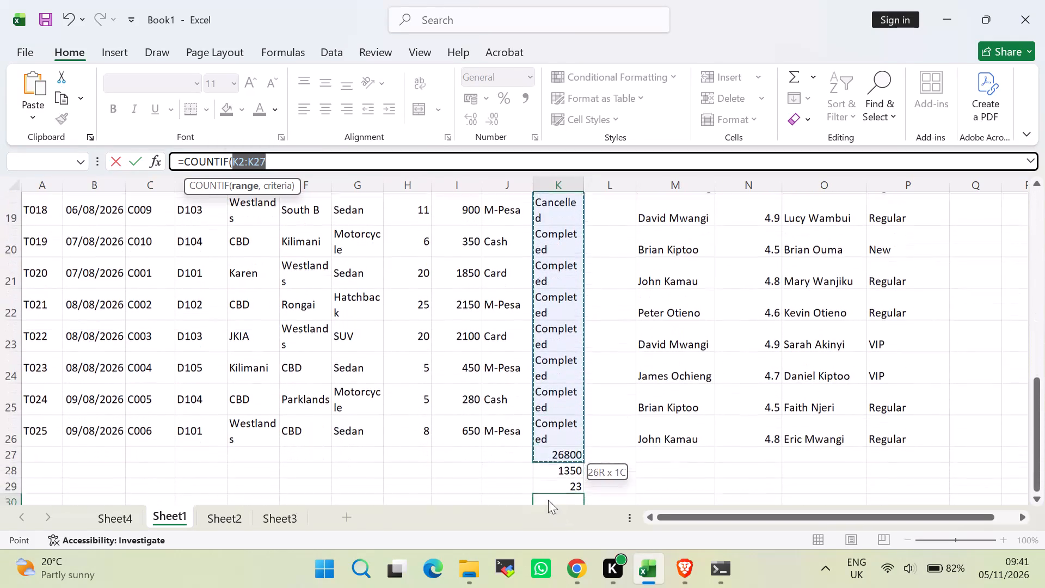
left_click_drag(548, 500, 555, 433)
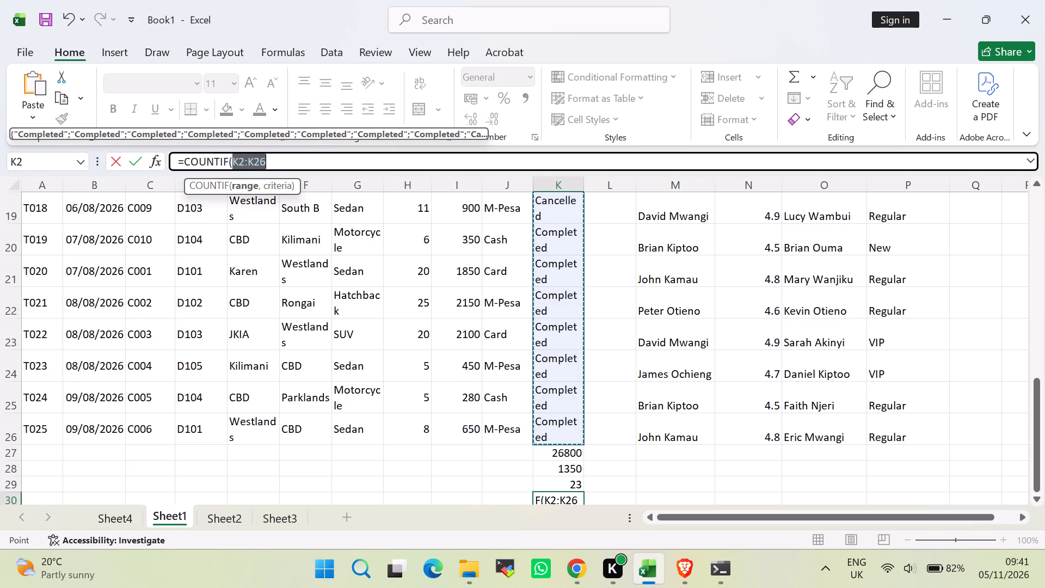
Add cancelled, without quotation marks, as the criterion of the K30 COUNTIF and enter the formula.
key("comma")
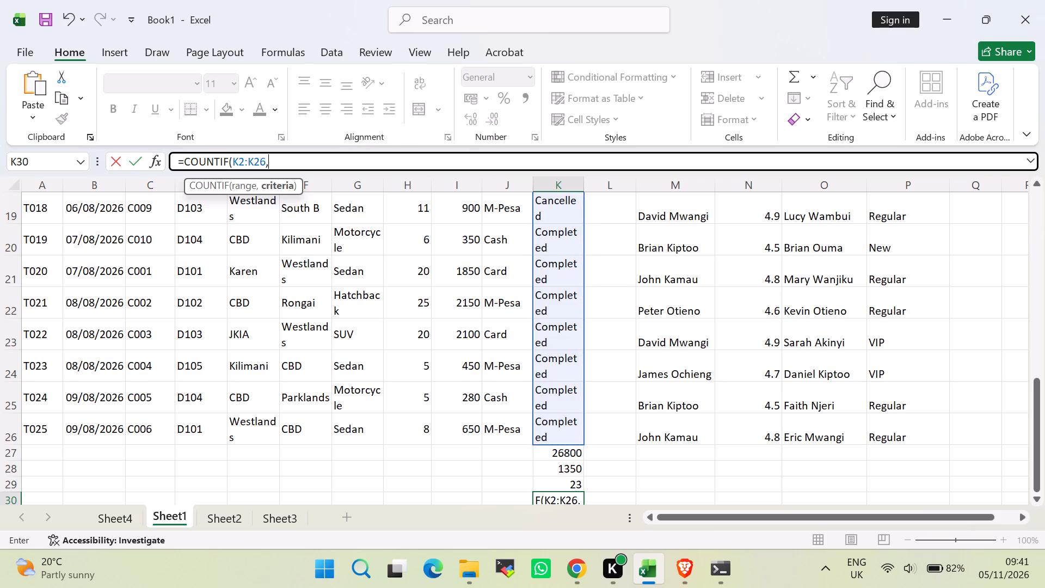
type("cancelled")
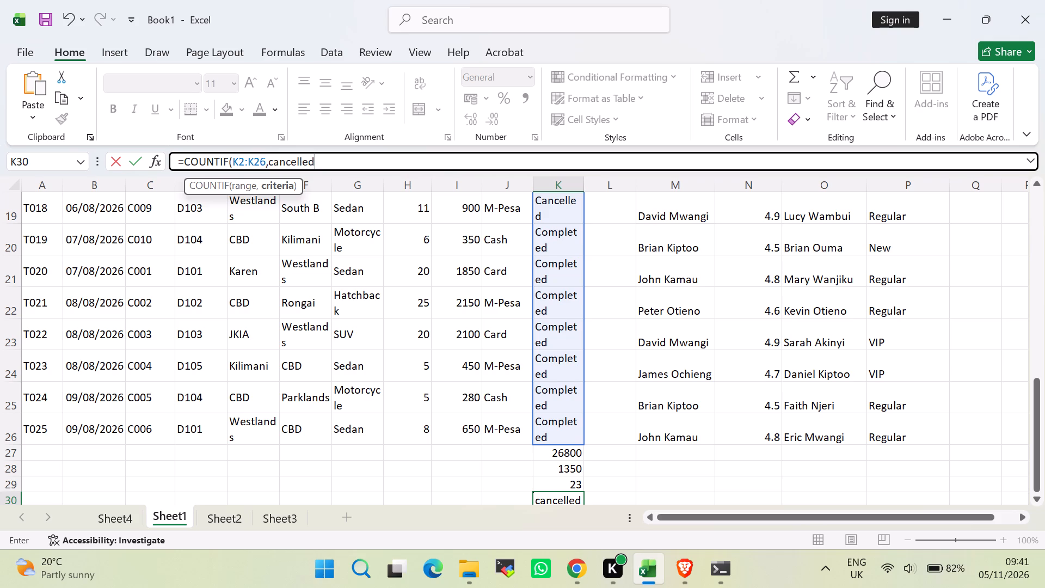
key("shift+parenright")
key("Return")
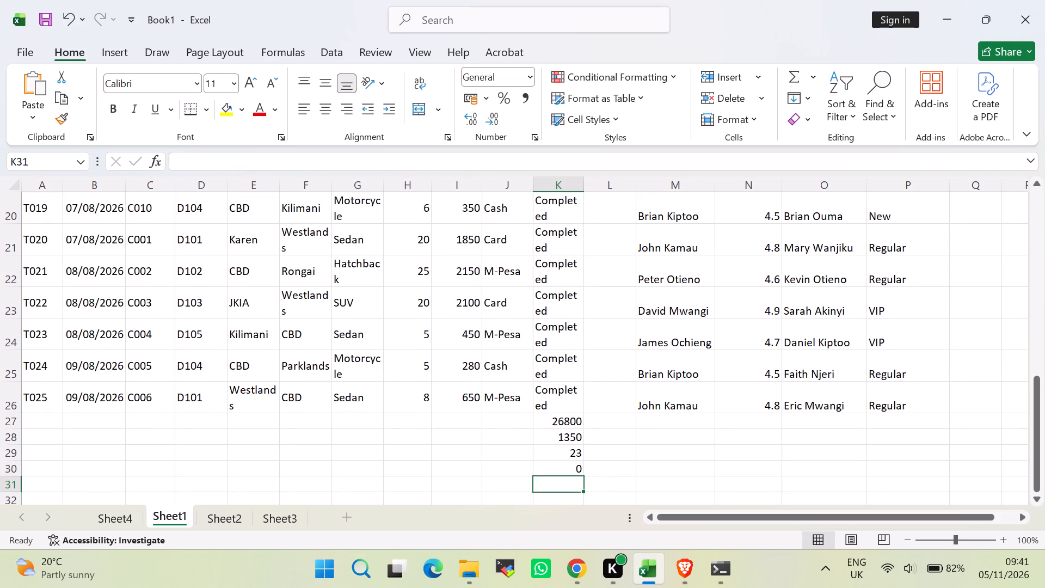
Enclose the criterion cancelled in quotation marks in the K30 COUNTIF formula.
left_click(567, 474)
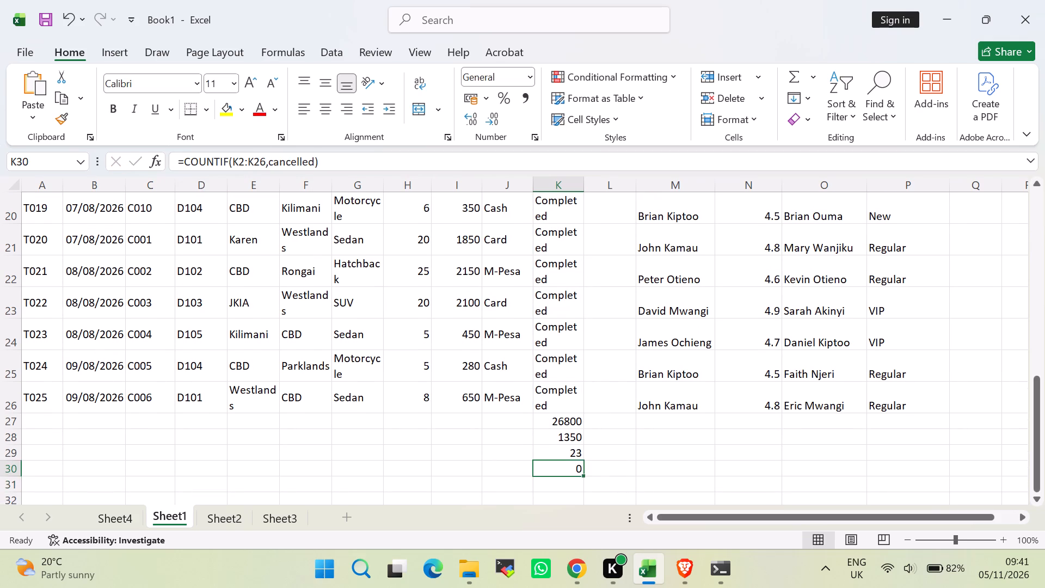
left_click(269, 168)
key("shift+quotedbl")
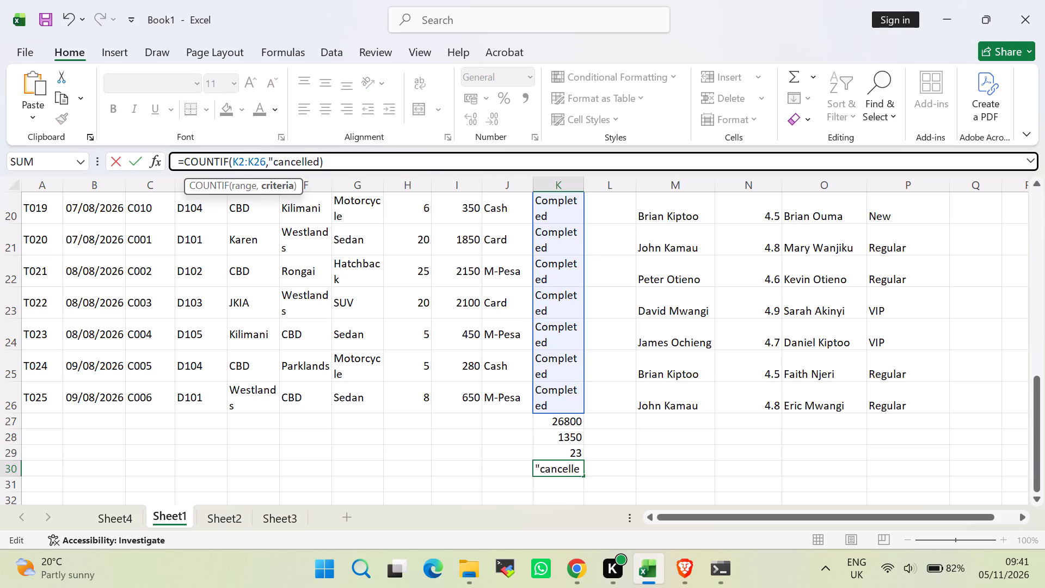
key("Right")
key("Right")
key("Right")
key("Right")
key("Right")
key("Right")
key("Right")
key("Right")
key("Right")
key("shift+quotedbl")
key("Return")
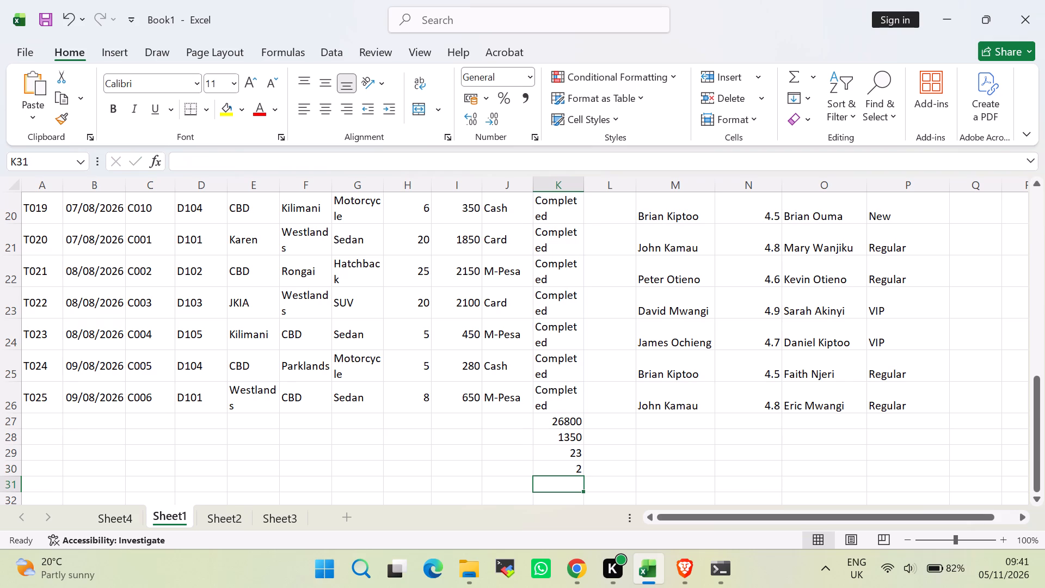
Review the trip records on Sheet1 and the formula results below the Trip_Status column.
scroll(558, 322, "up", 7)
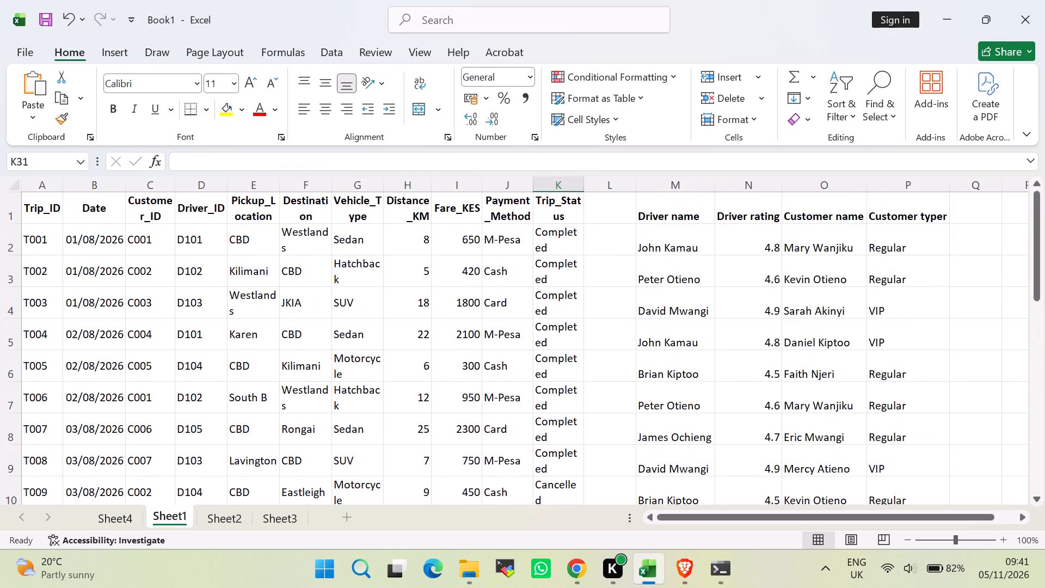
scroll(558, 322, "up", 1)
scroll(552, 318, "down", 1)
scroll(552, 318, "up", 2)
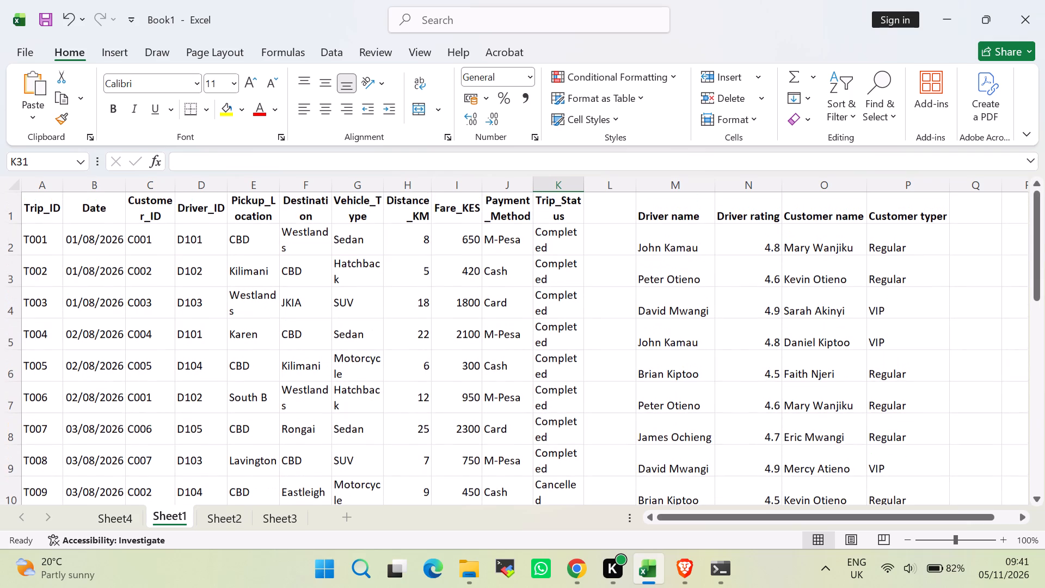
scroll(552, 318, "down", 6)
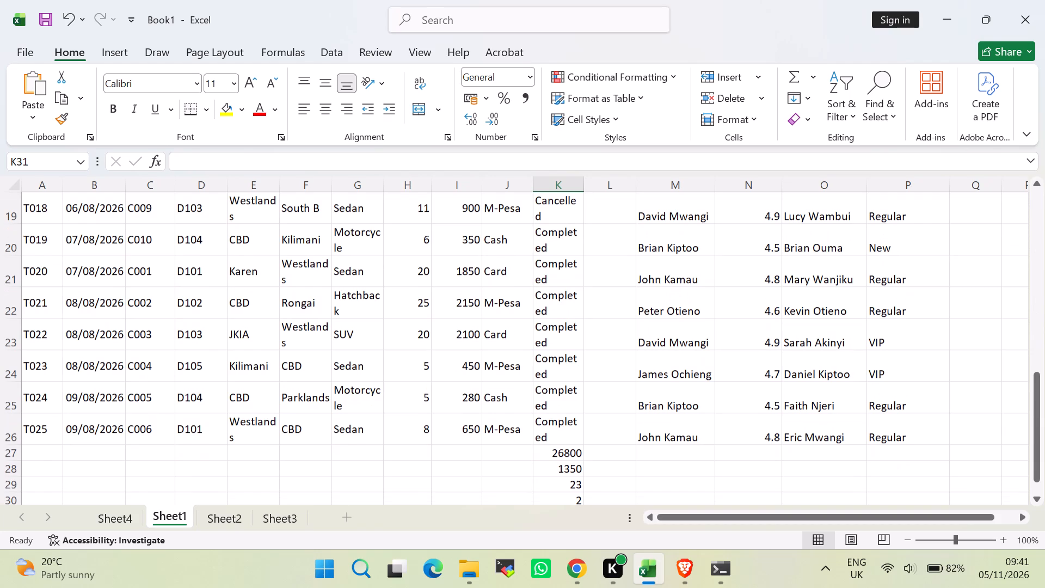
scroll(552, 318, "up", 5)
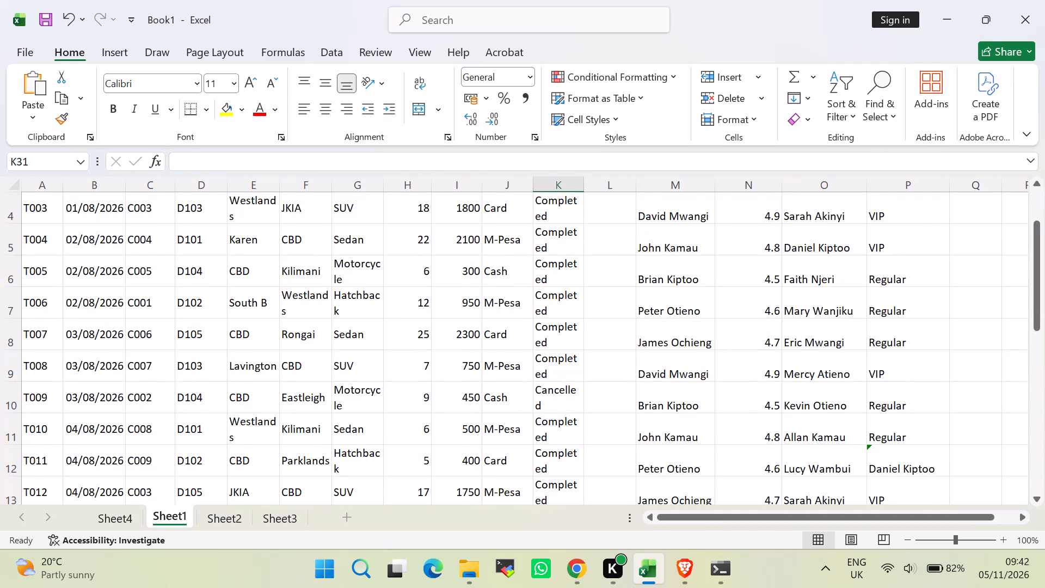
scroll(552, 318, "up", 2)
scroll(552, 318, "down", 1)
scroll(552, 318, "up", 1)
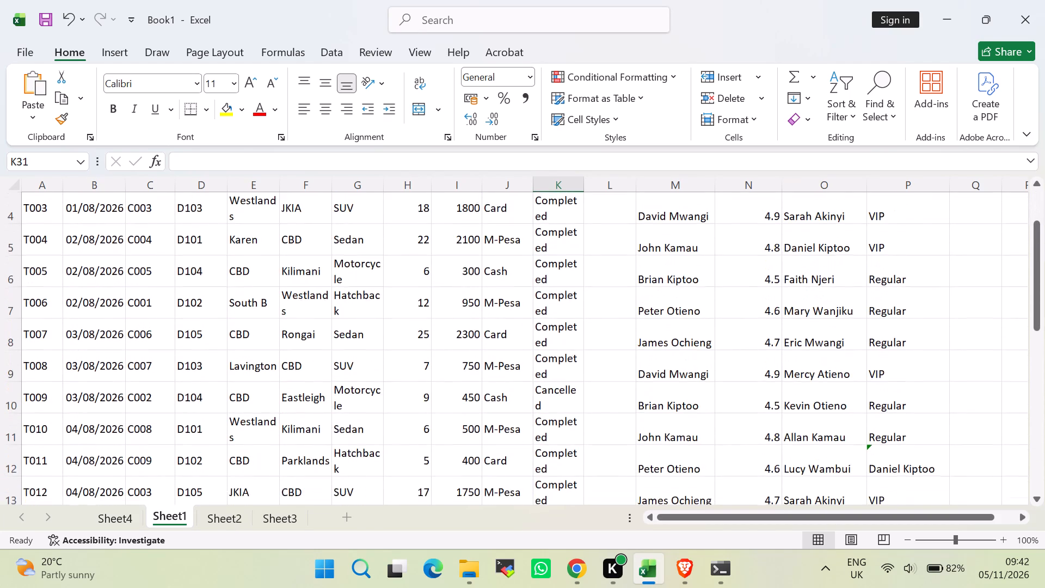
Start a COUNTIF formula in cell J27, directly below the Payment_Method column on Sheet1.
scroll(552, 318, "down", 6)
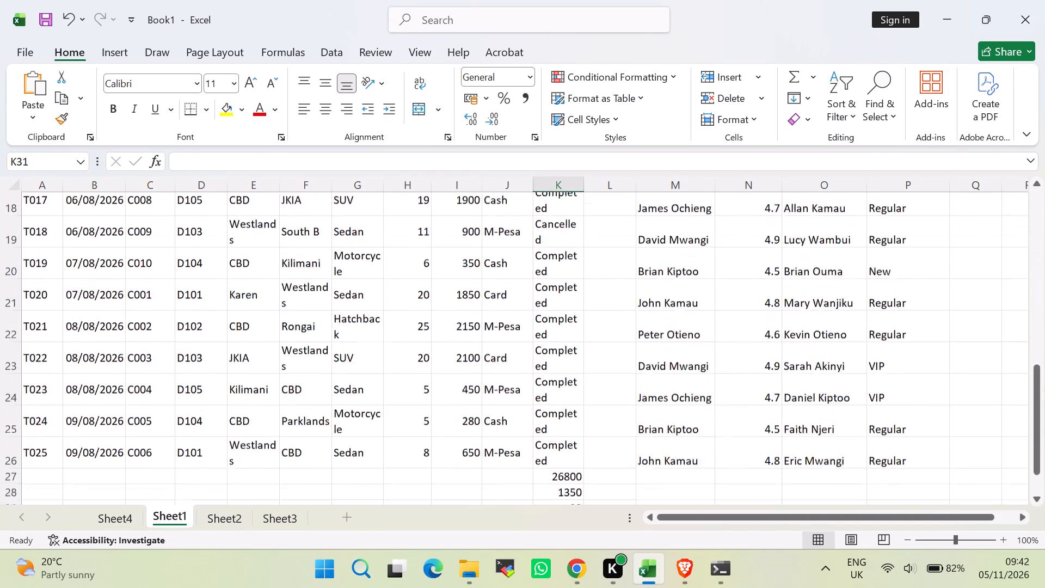
scroll(552, 318, "down", 1)
left_click(485, 362)
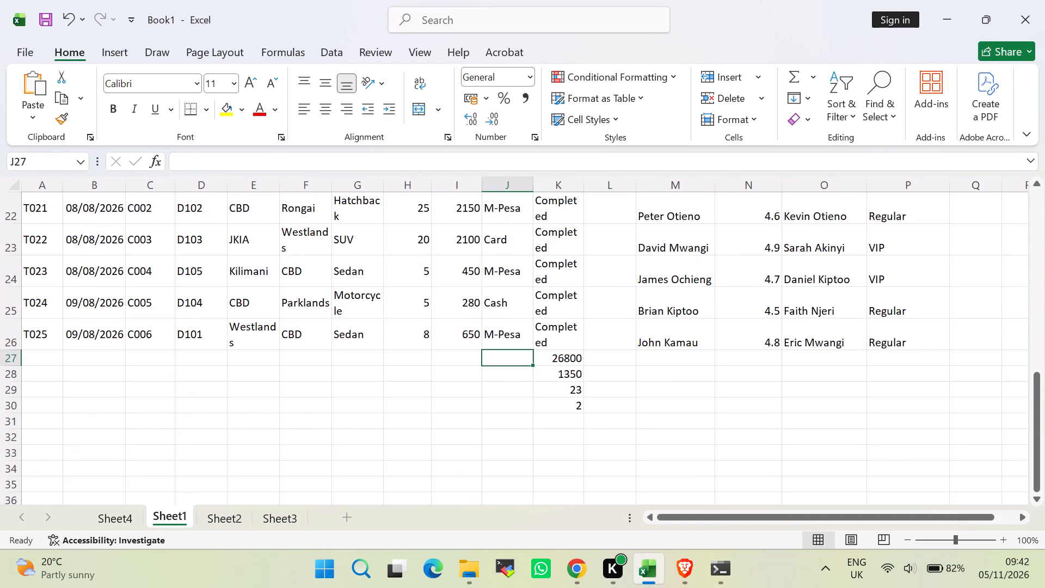
left_click(266, 166)
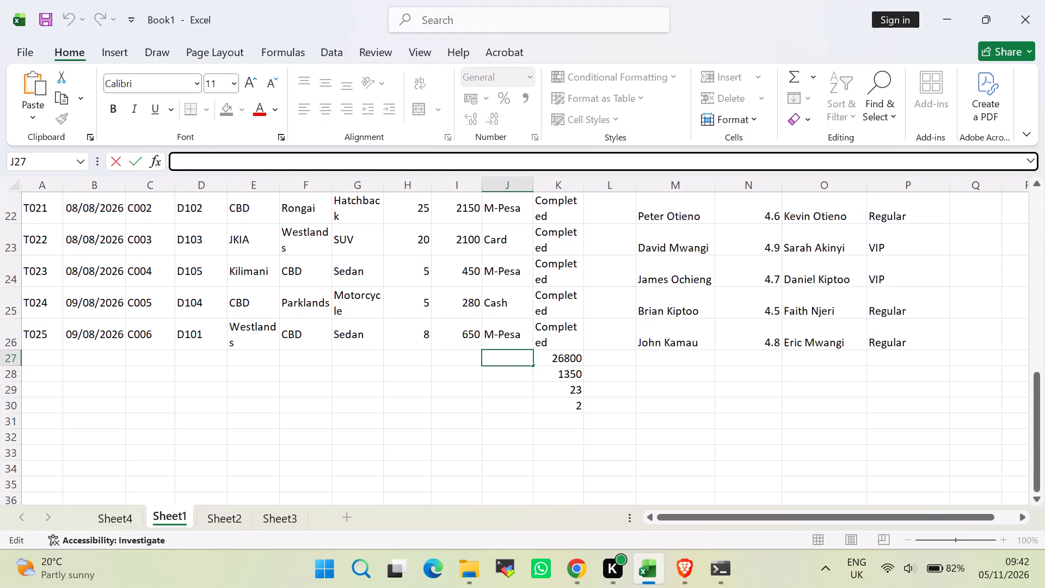
type("counti")
key("BackSpace")
key("BackSpace")
key("BackSpace")
key("BackSpace")
key("BackSpace")
key("BackSpace")
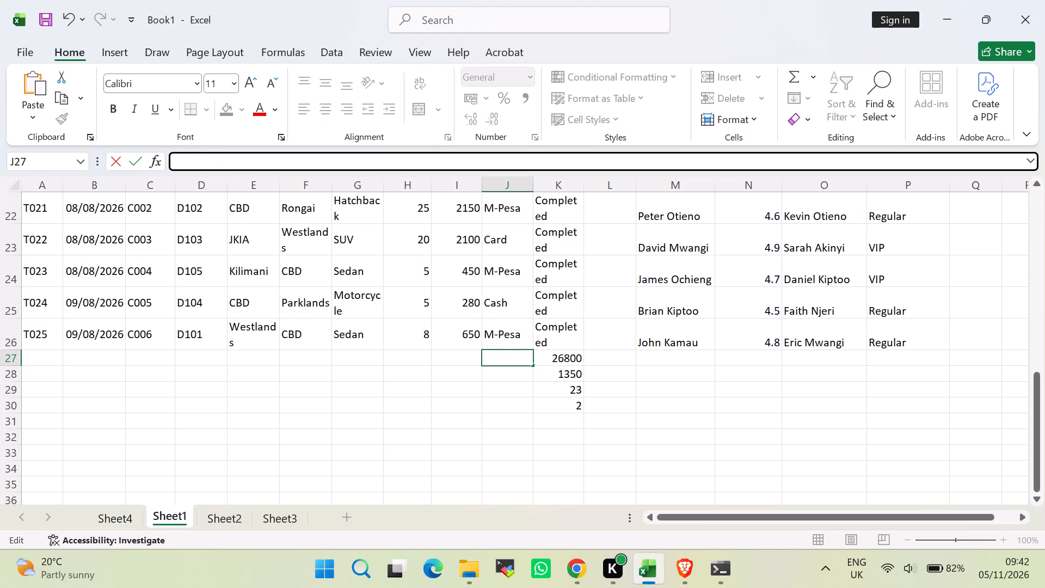
key("equal")
type("countif")
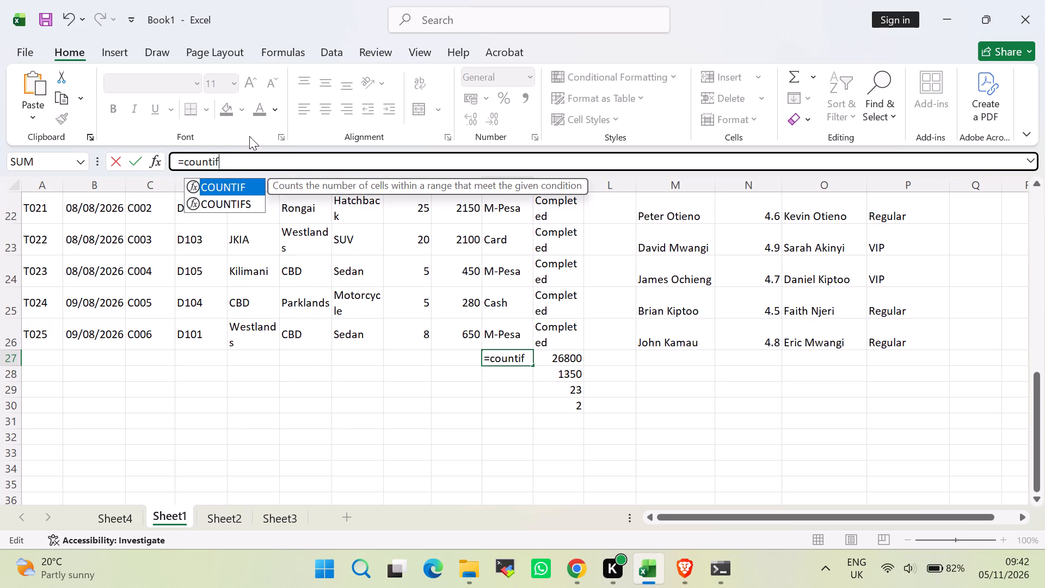
double_click(239, 189)
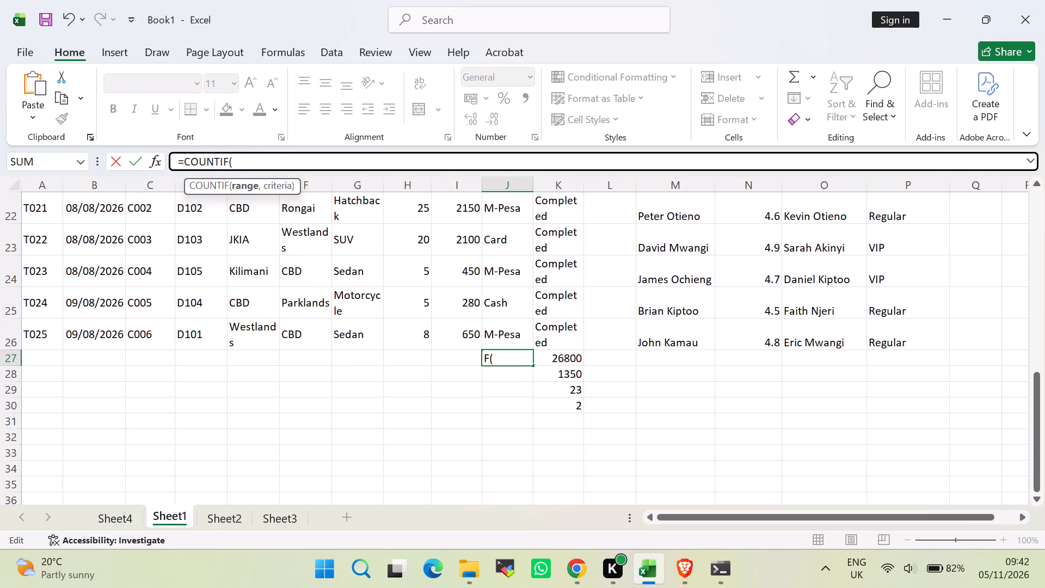
Replace COUNTIF with the SUMIF function in the J27 formula, keeping the equals sign.
left_click_drag(251, 155, 193, 166)
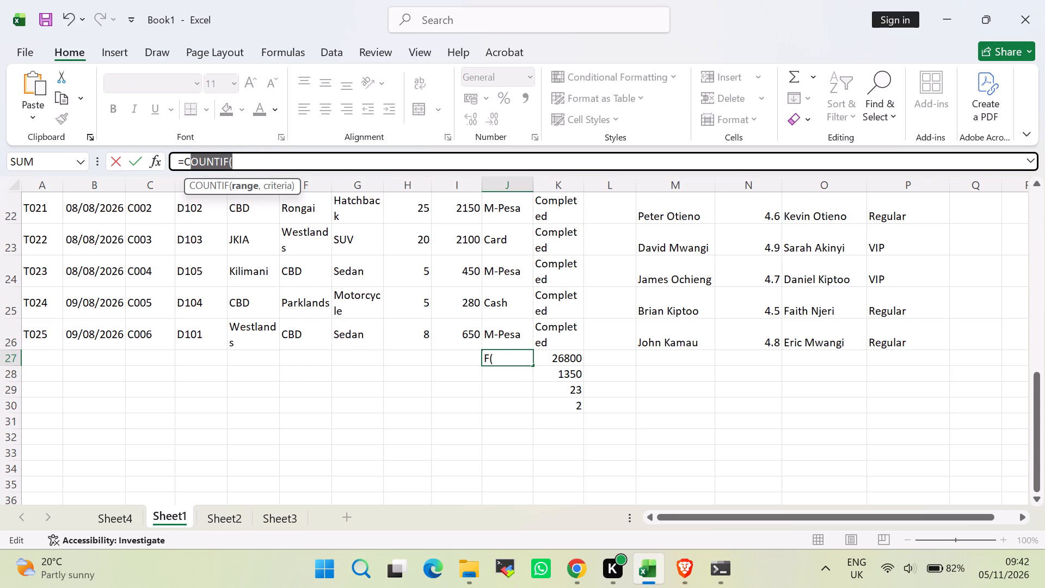
left_click_drag(193, 166, 190, 164)
type("sumi")
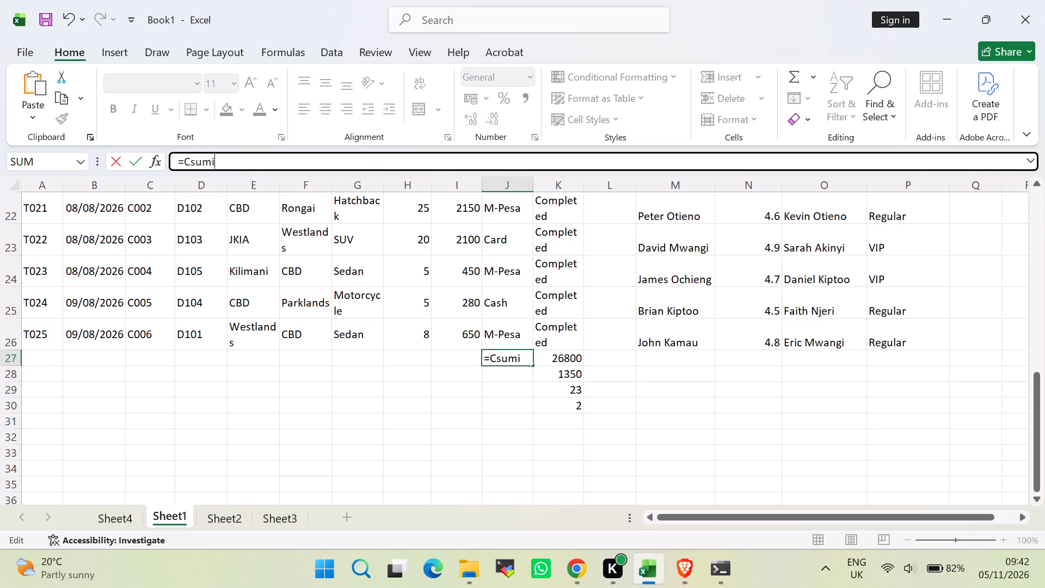
key("BackSpace")
key("BackSpace")
key("BackSpace")
key("BackSpace")
key("BackSpace")
type("sum")
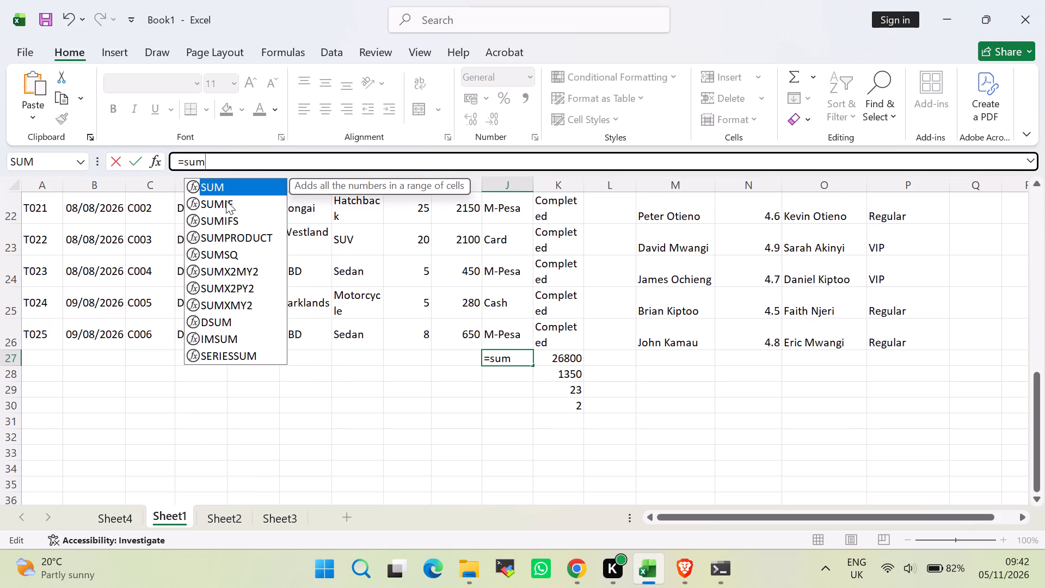
double_click(226, 200)
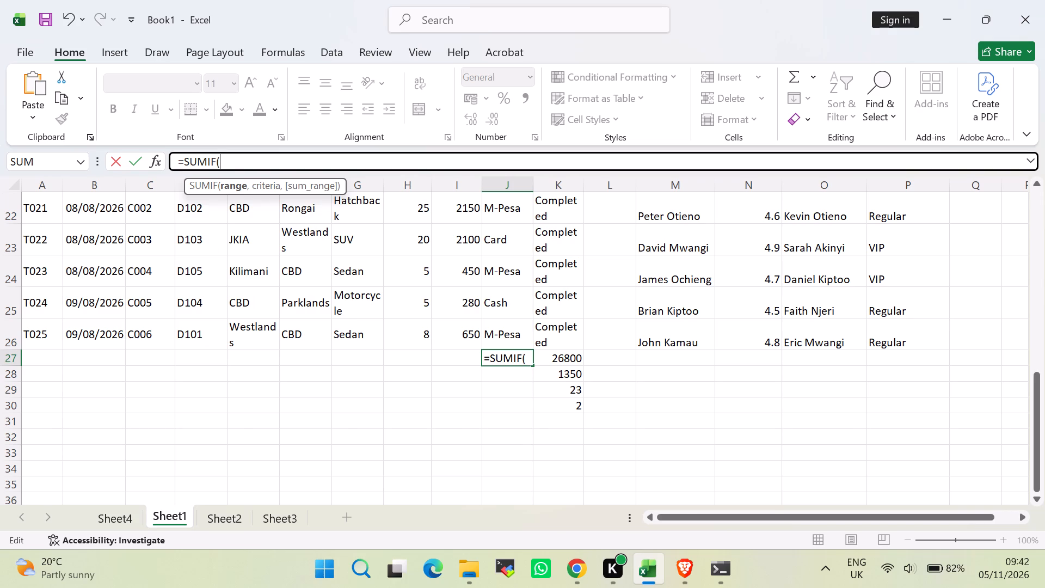
Set the Payment_Method cells J2:J26 as the range of the J27 SUMIF formula.
scroll(465, 231, "up", 8)
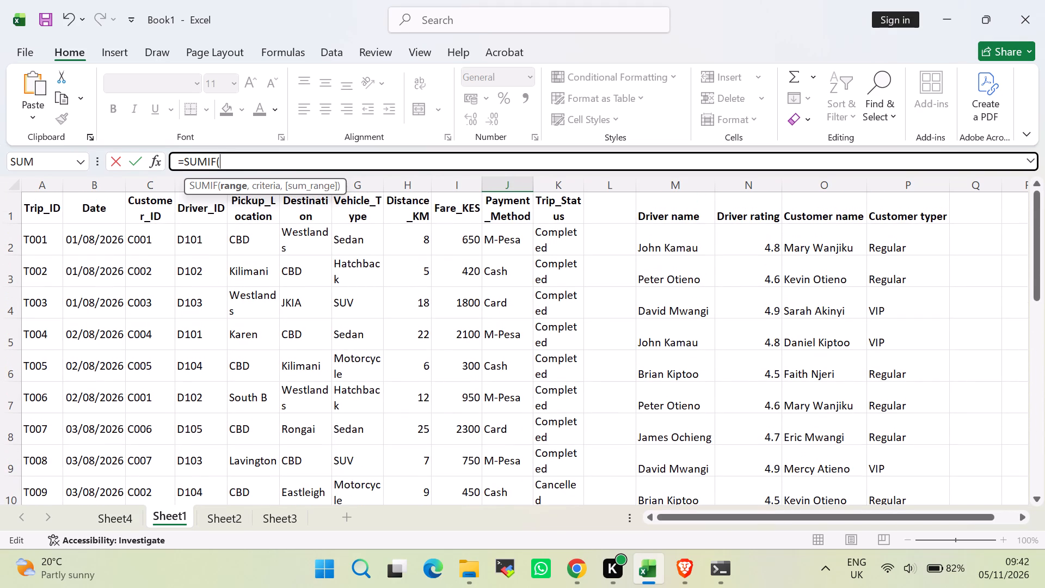
left_click(518, 246)
left_click_drag(531, 255, 525, 333)
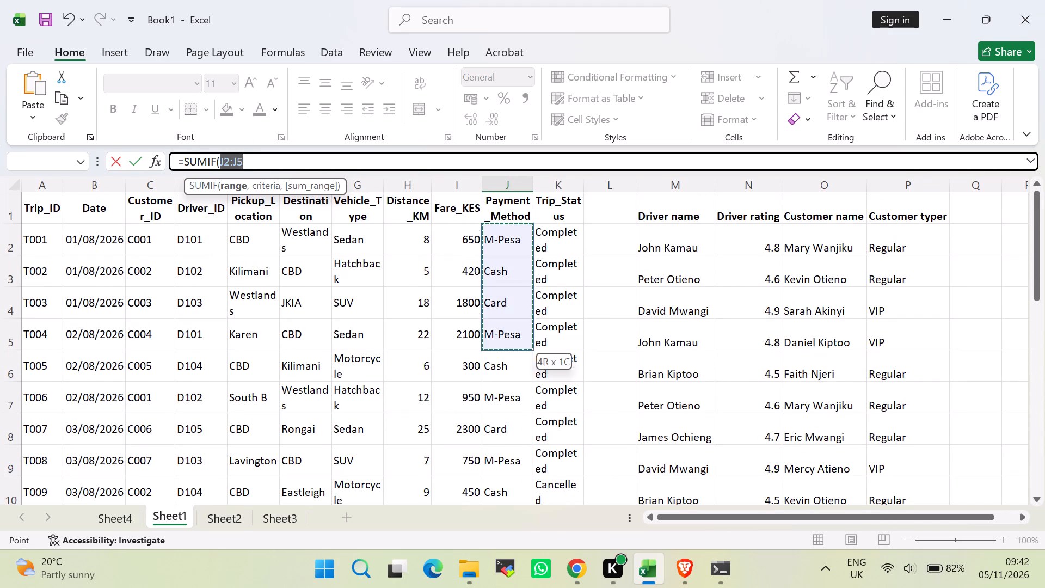
left_click_drag(525, 333, 514, 512)
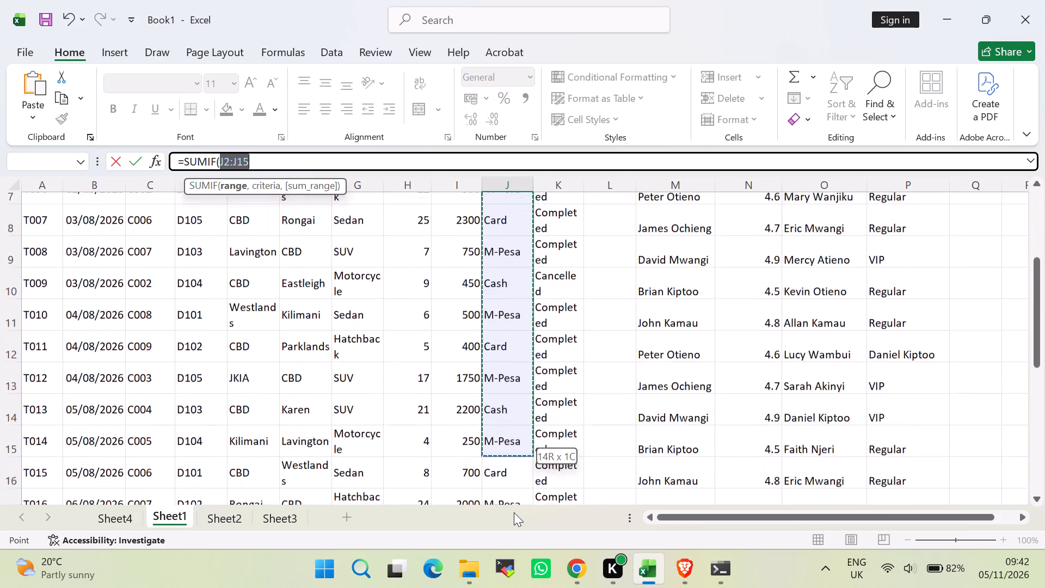
left_click_drag(514, 512, 504, 422)
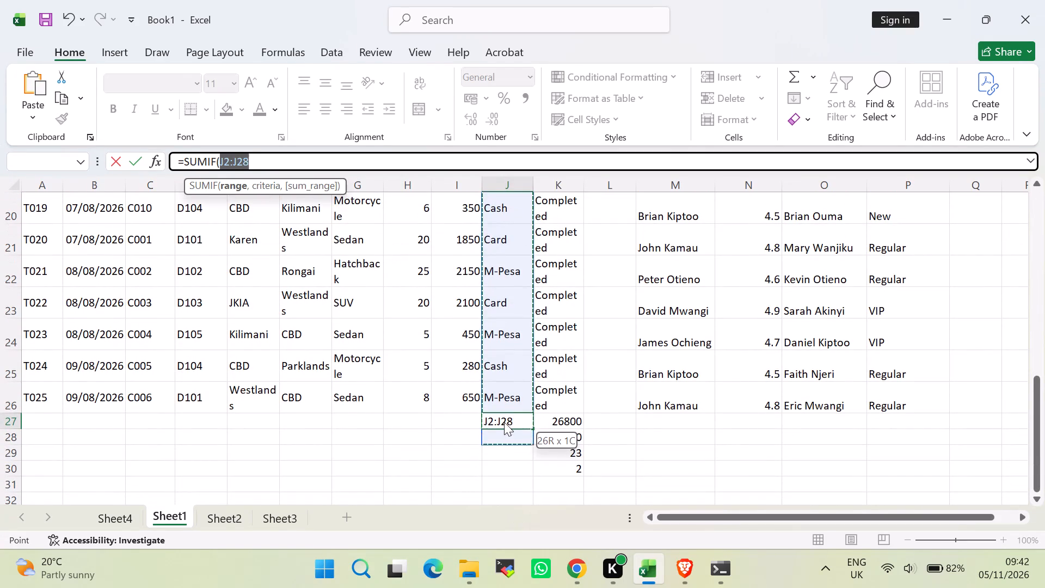
left_click_drag(504, 422, 487, 408)
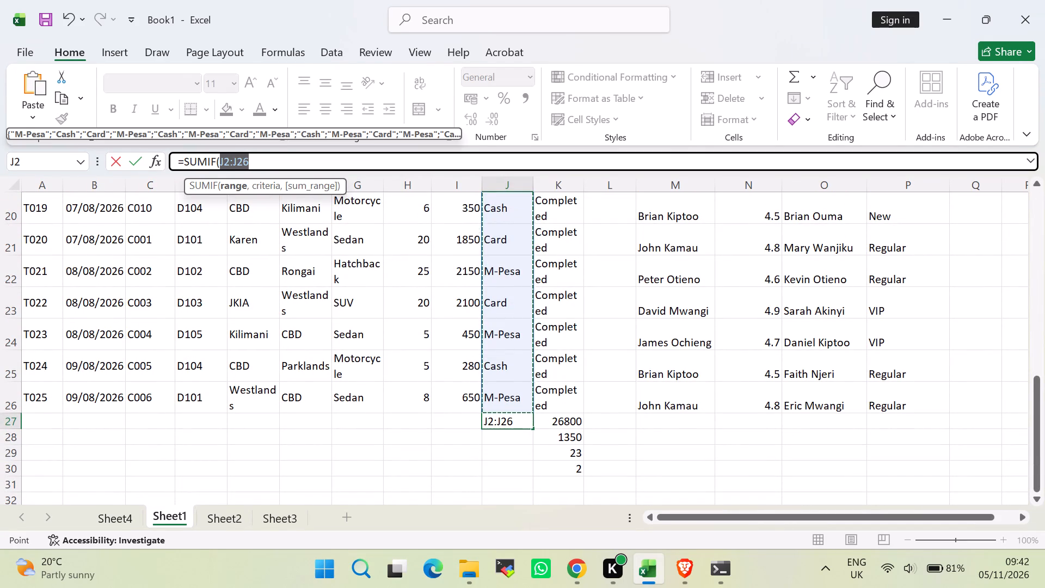
Add "mp-esa" in quotation marks as the criterion of the J27 SUMIF formula.
key("comma")
key("shift+quotedbl")
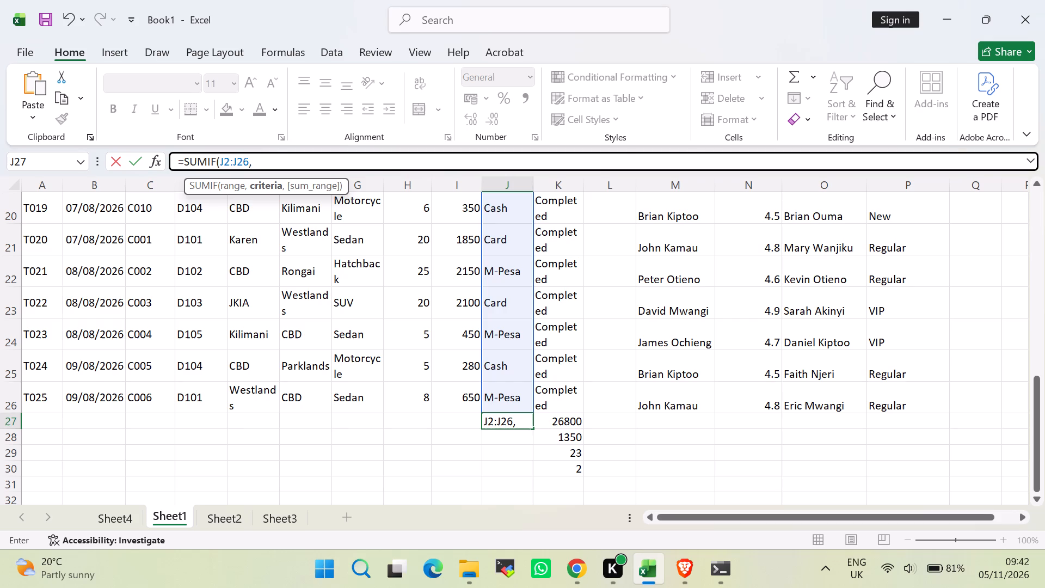
type("mo")
key("minus")
key("BackSpace")
key("BackSpace")
key("p")
key("minus")
type("esa")
key("shift+quotedbl")
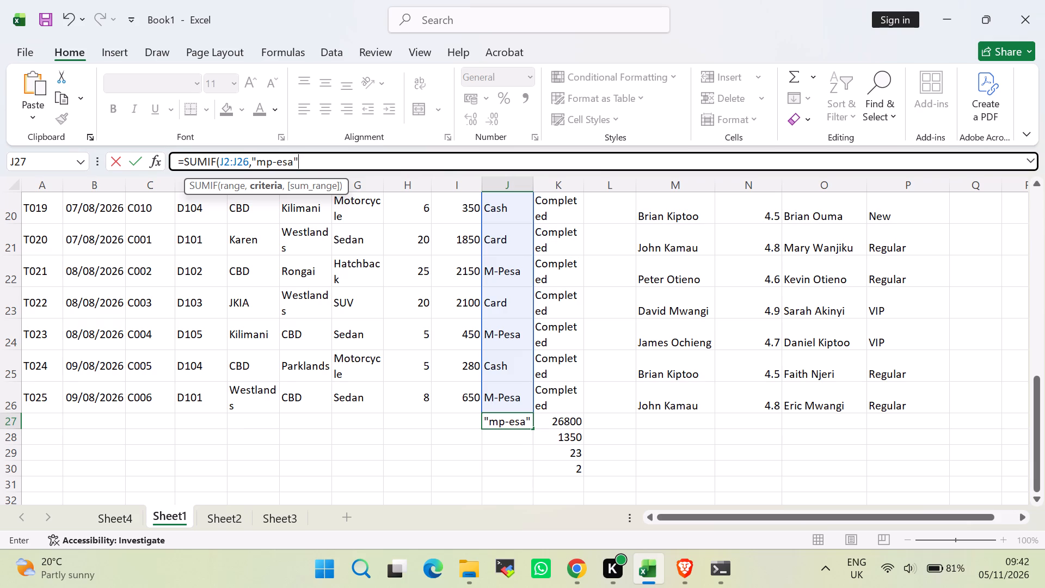
Set the Fare_KES cells I2:I26 as the sum range, close the bracket and enter the J27 SUMIF formula.
key("comma")
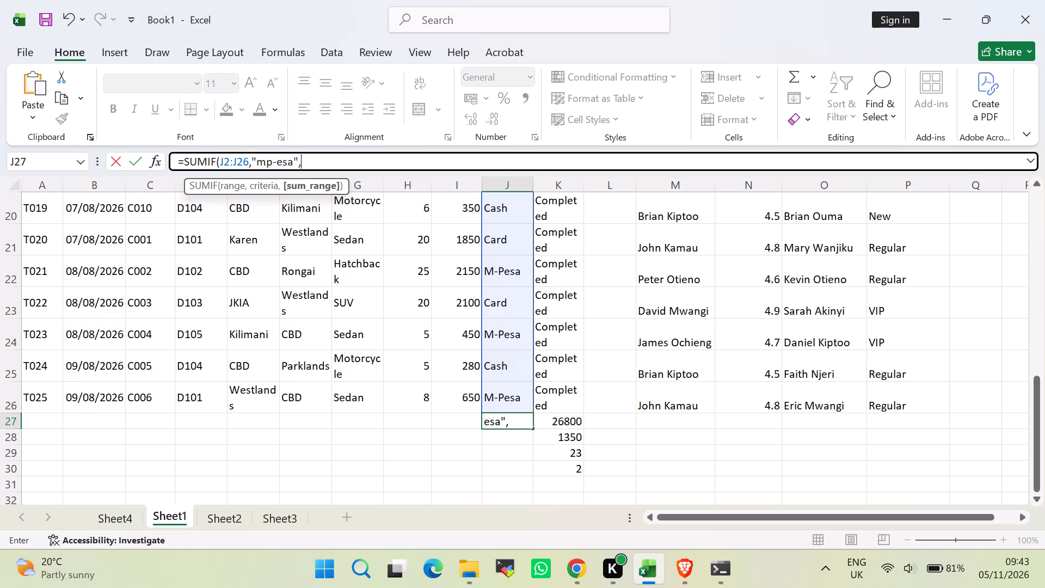
scroll(410, 342, "up", 7)
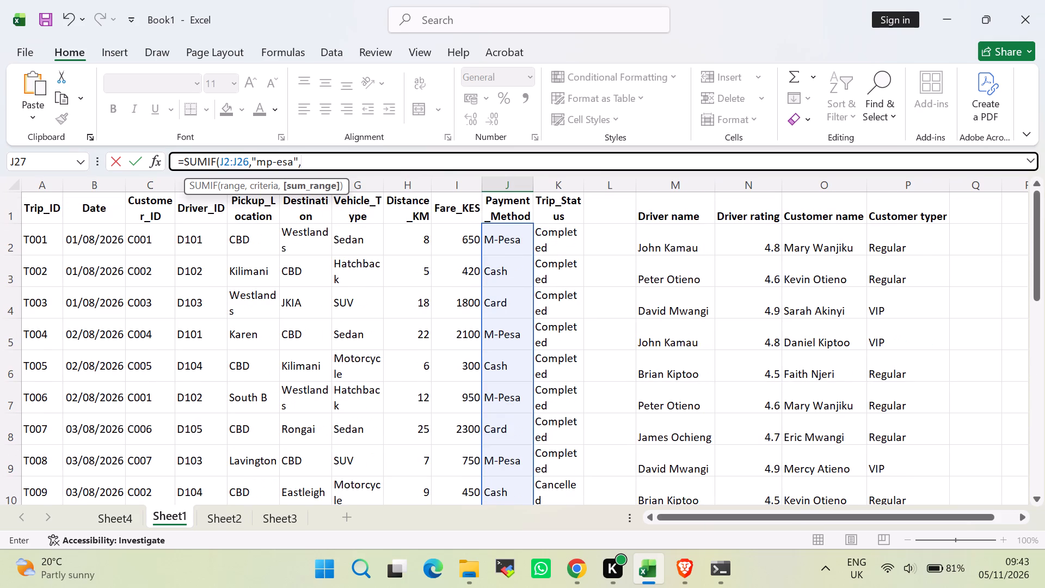
left_click(456, 238)
left_click_drag(480, 254, 458, 515)
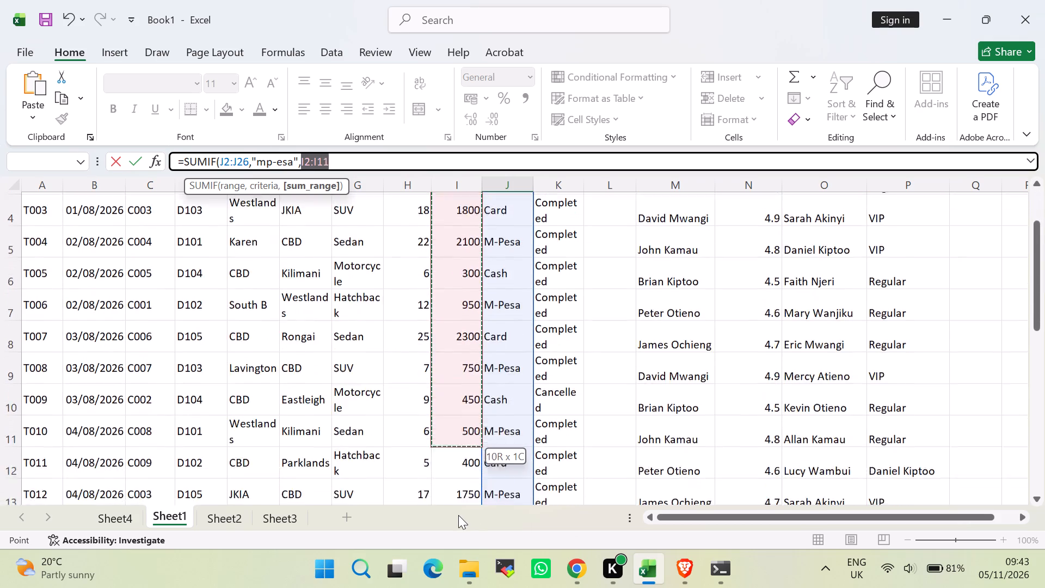
left_click_drag(458, 515, 442, 446)
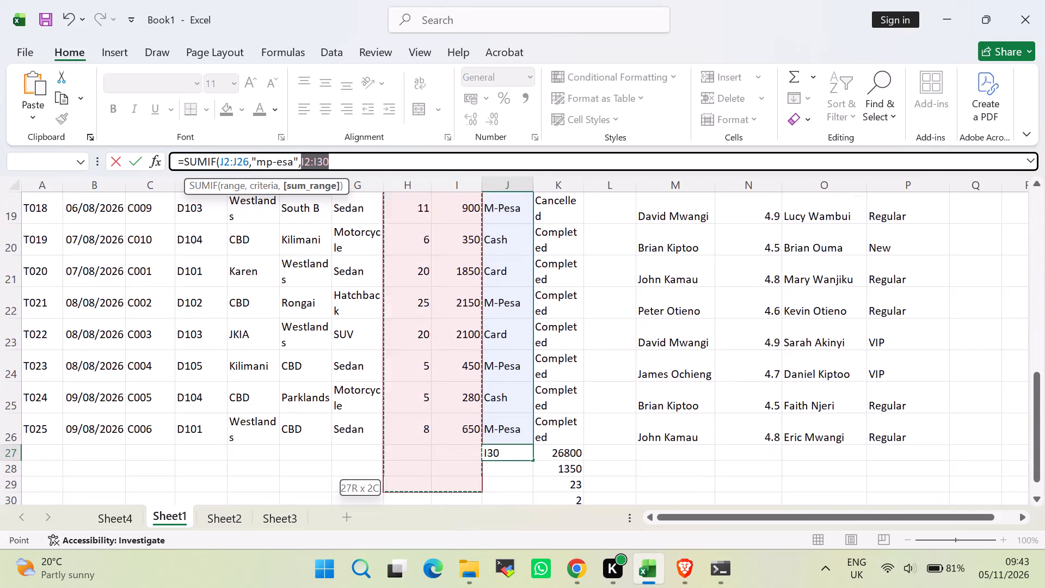
left_click_drag(442, 446, 462, 428)
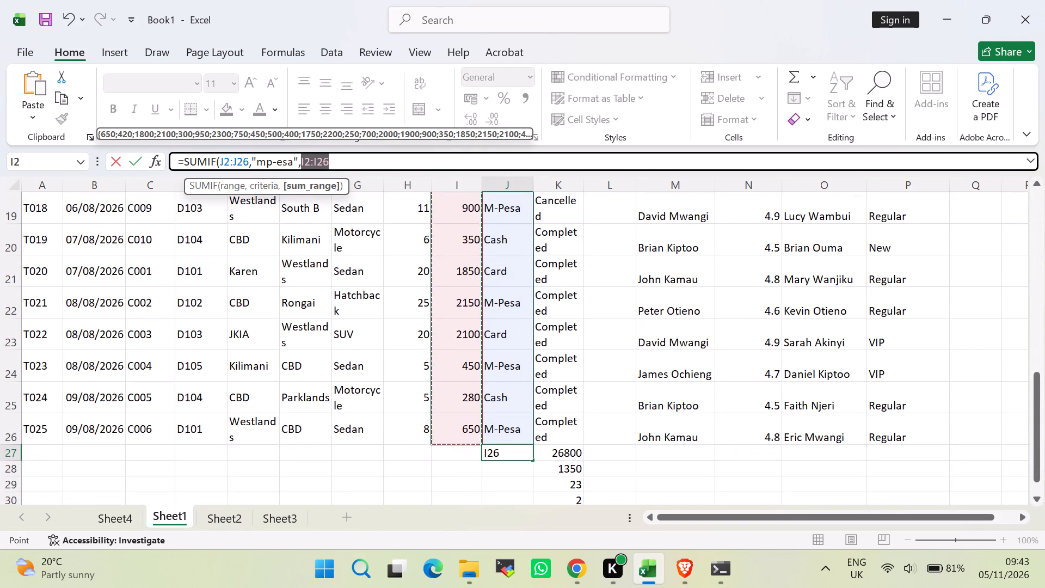
key("shift+parenright")
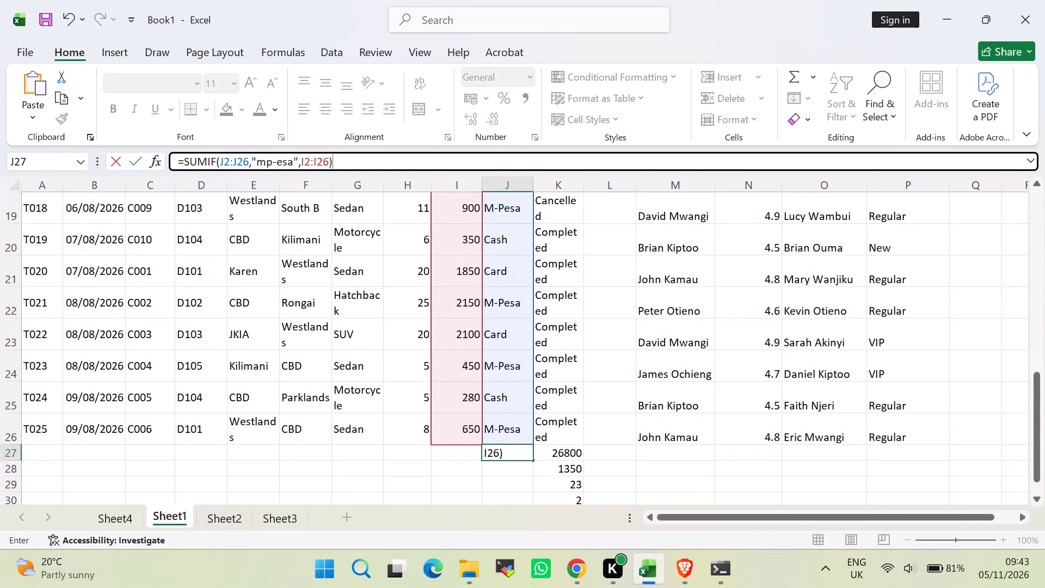
key("Return")
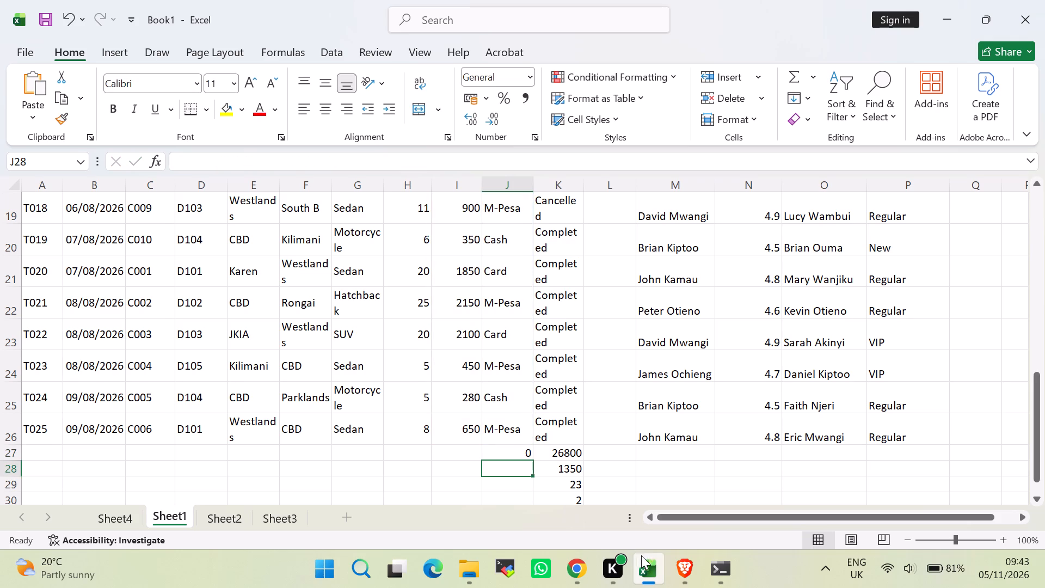
Switch to Brave and play the recommended My Mix playlist on YouTube.
left_click(666, 499)
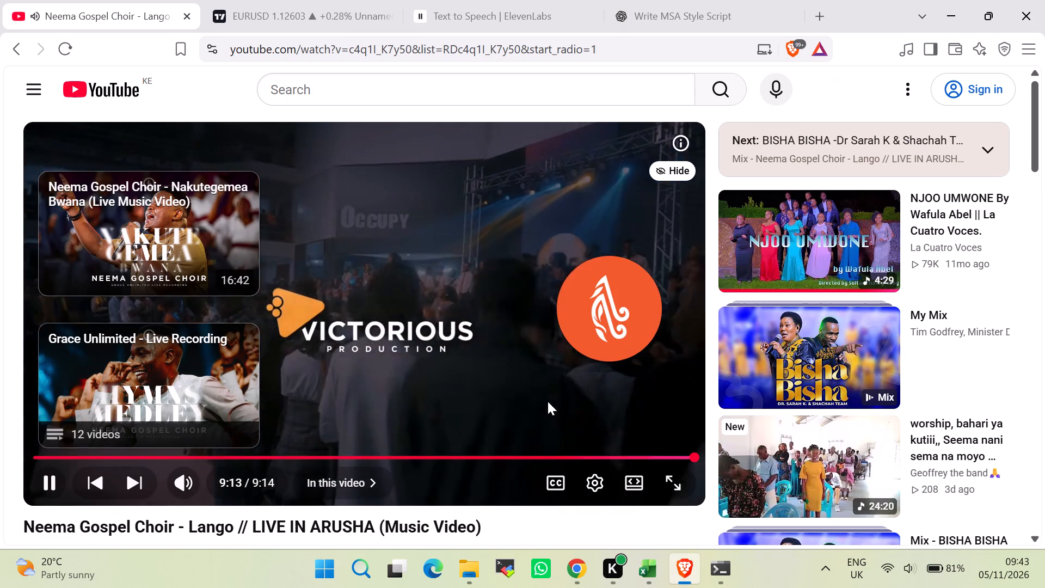
left_click(449, 341)
left_click(794, 368)
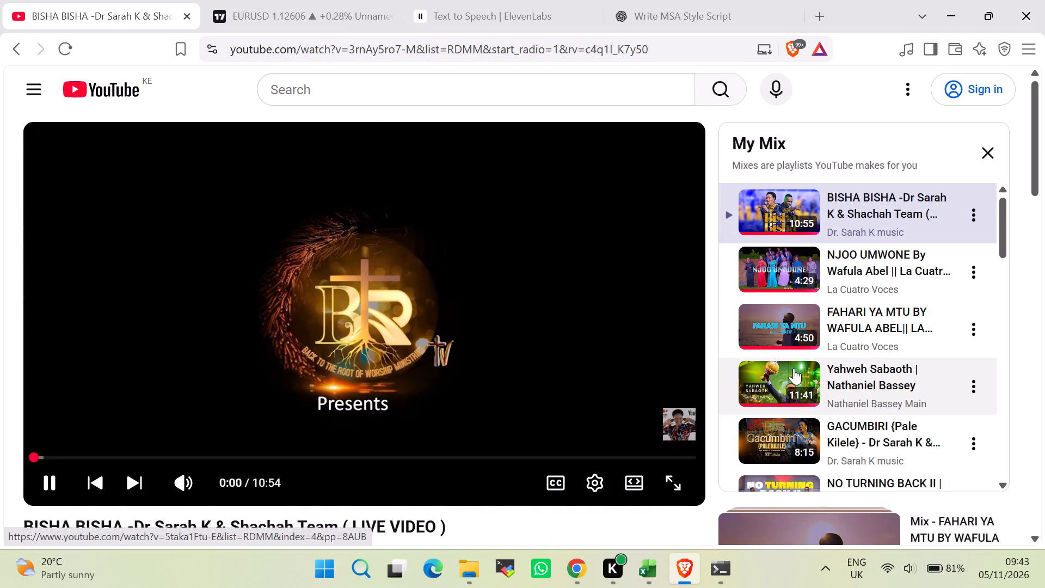
Look through the BISHA BISHA video's comments, the playlist entries and the recommended videos.
scroll(794, 368, "down", 3)
scroll(1013, 323, "down", 3)
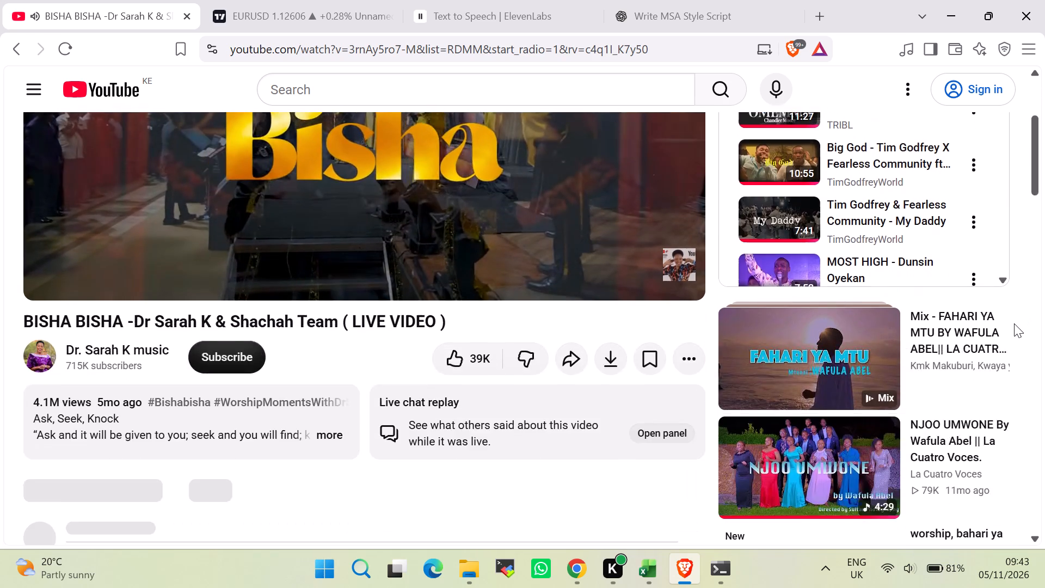
scroll(1014, 323, "down", 4)
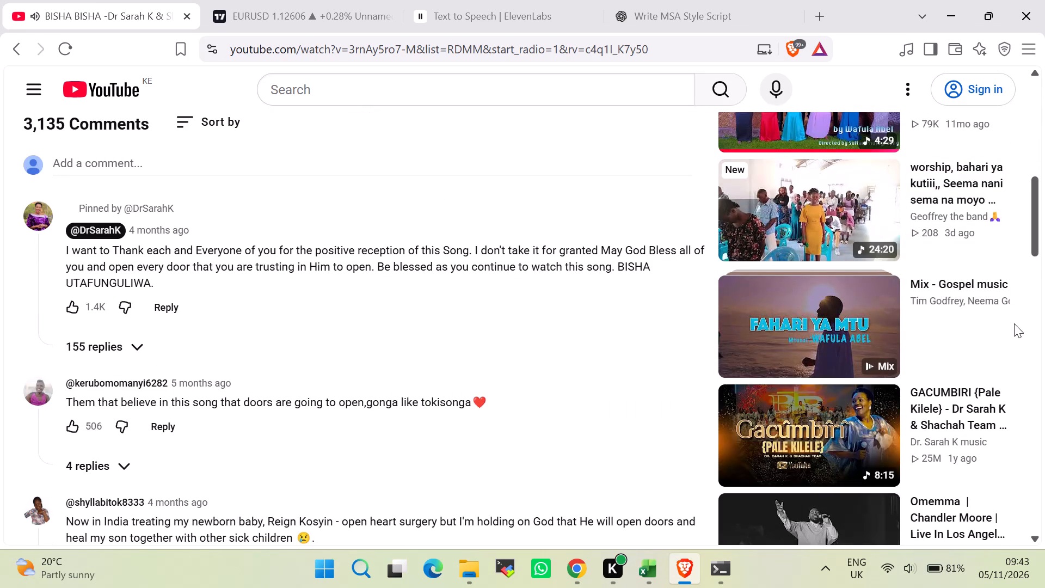
scroll(1016, 326, "down", 1)
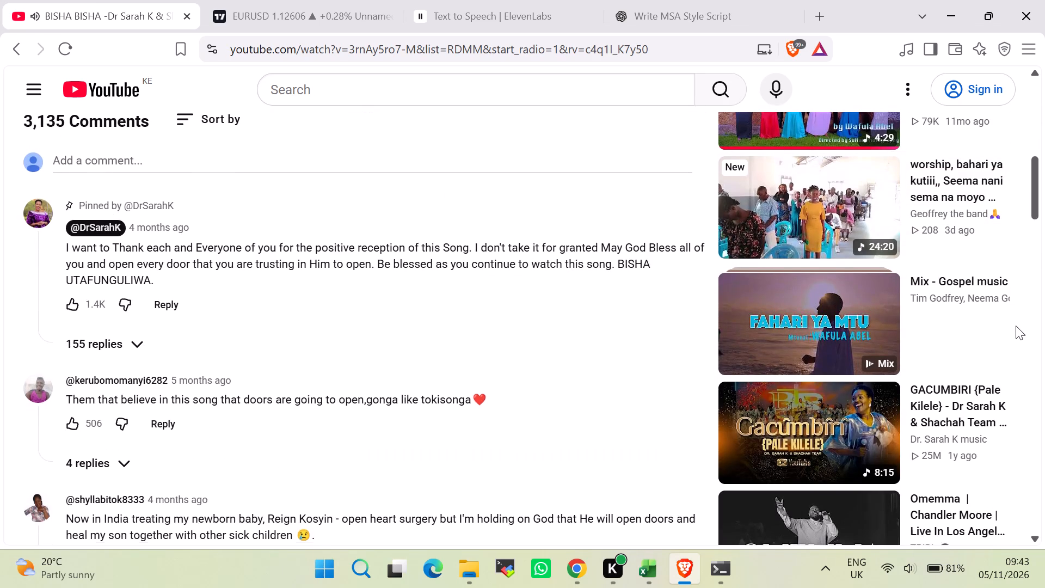
scroll(1016, 326, "down", 1)
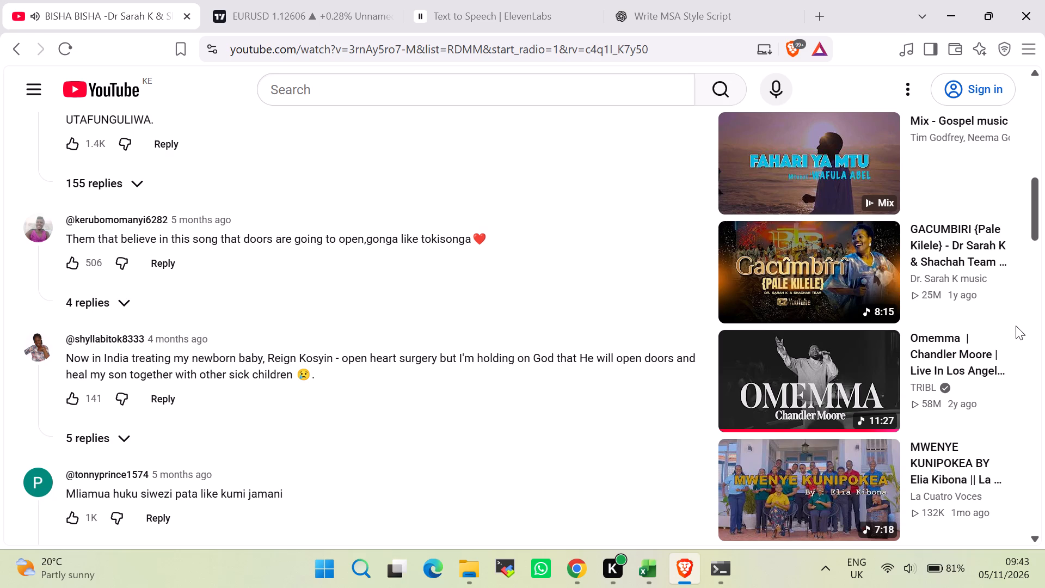
scroll(1016, 326, "down", 3)
scroll(1016, 326, "up", 13)
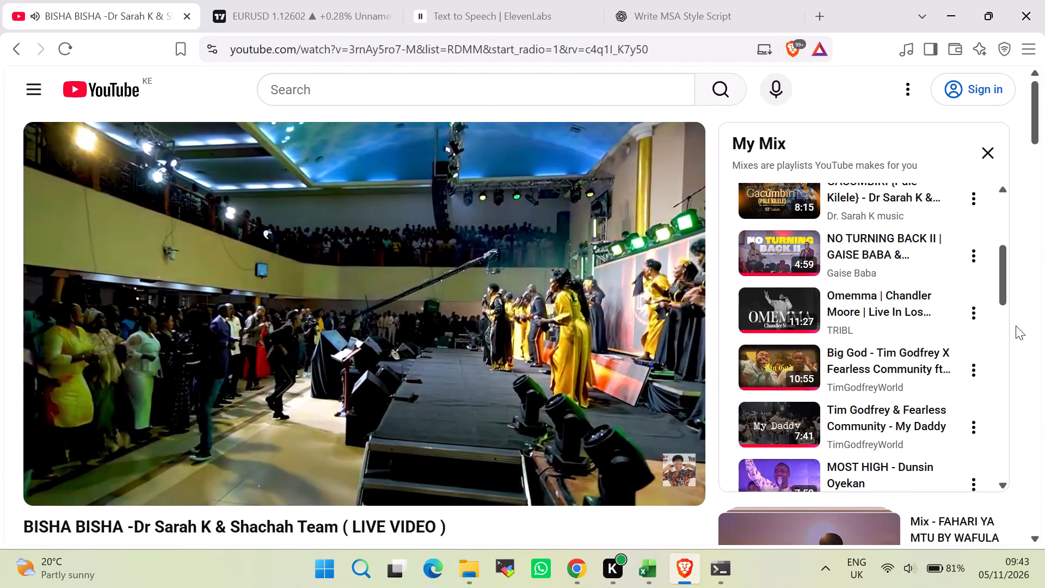
Find "Solly Mahlangu - Obrigado 1" among the recommended videos and add it to the queue.
scroll(1016, 326, "down", 7)
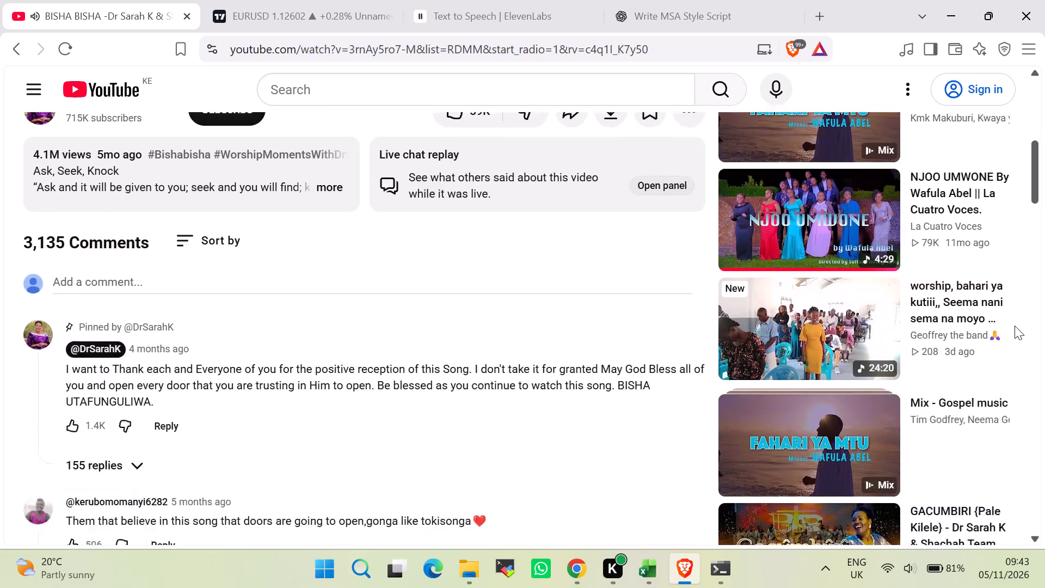
scroll(1015, 326, "down", 11)
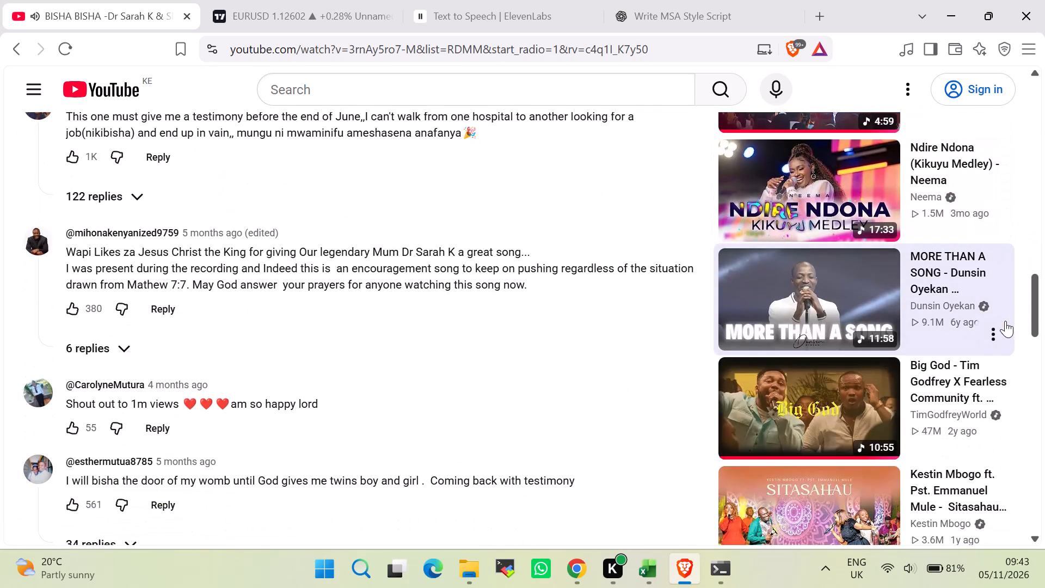
scroll(1009, 322, "down", 3)
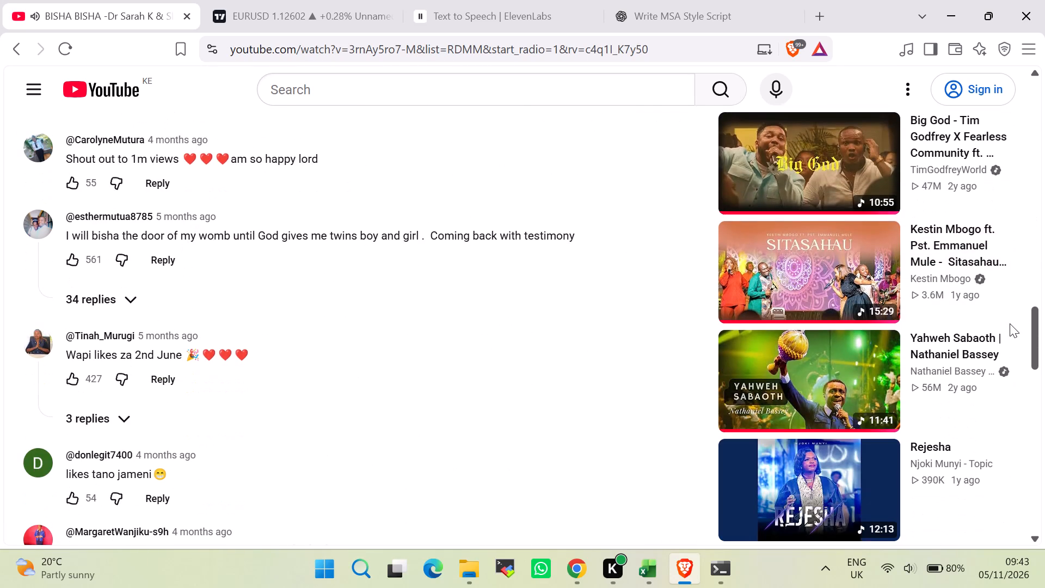
scroll(1010, 323, "down", 1)
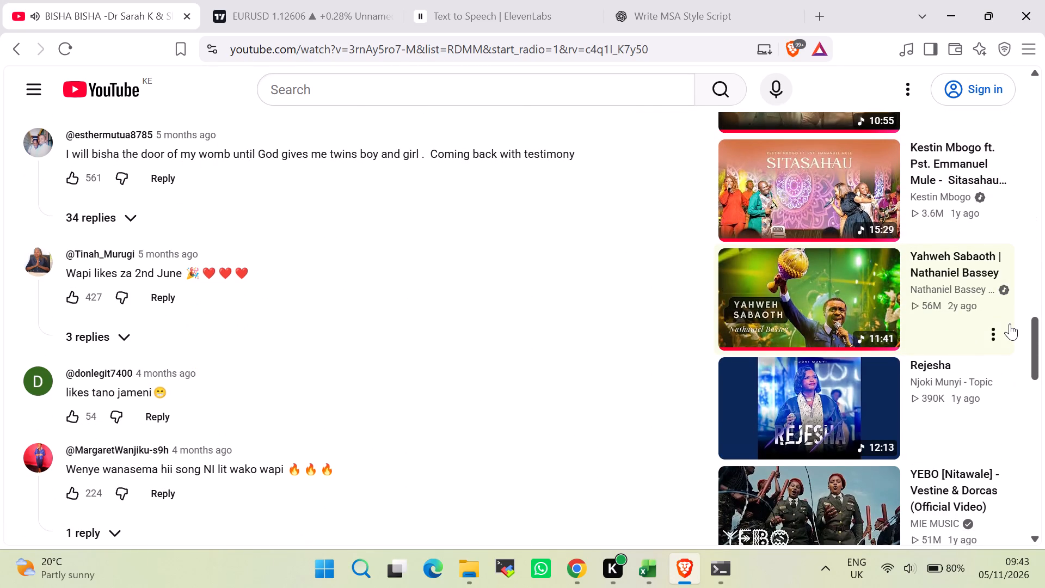
scroll(1010, 323, "down", 3)
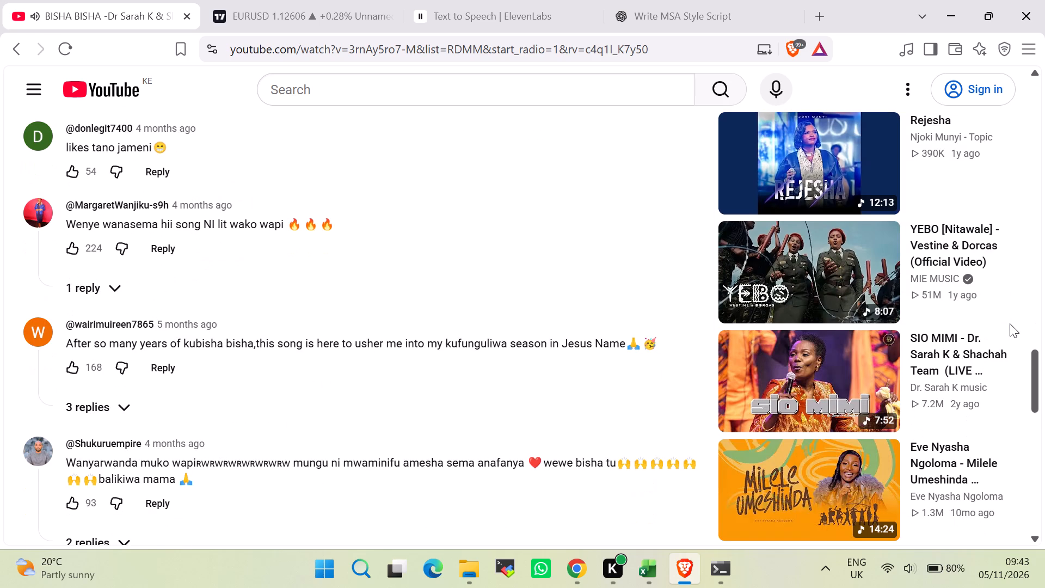
scroll(1010, 323, "down", 3)
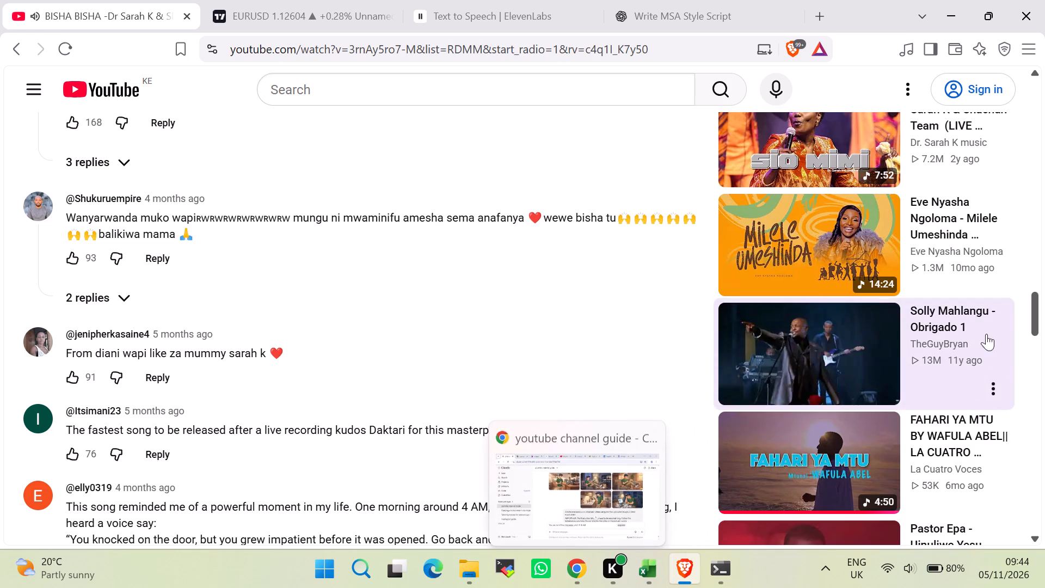
left_click(996, 382)
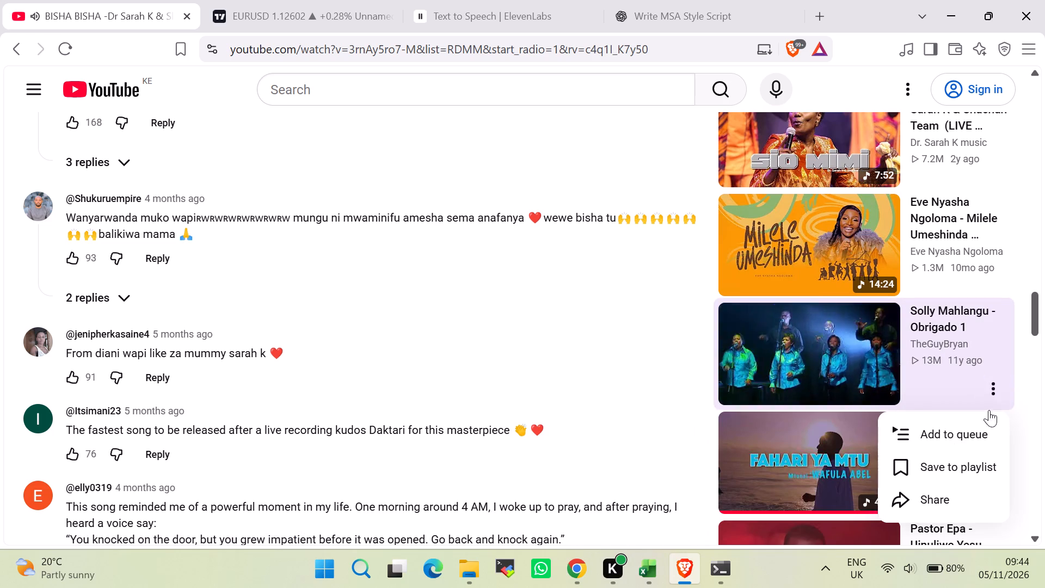
left_click(946, 429)
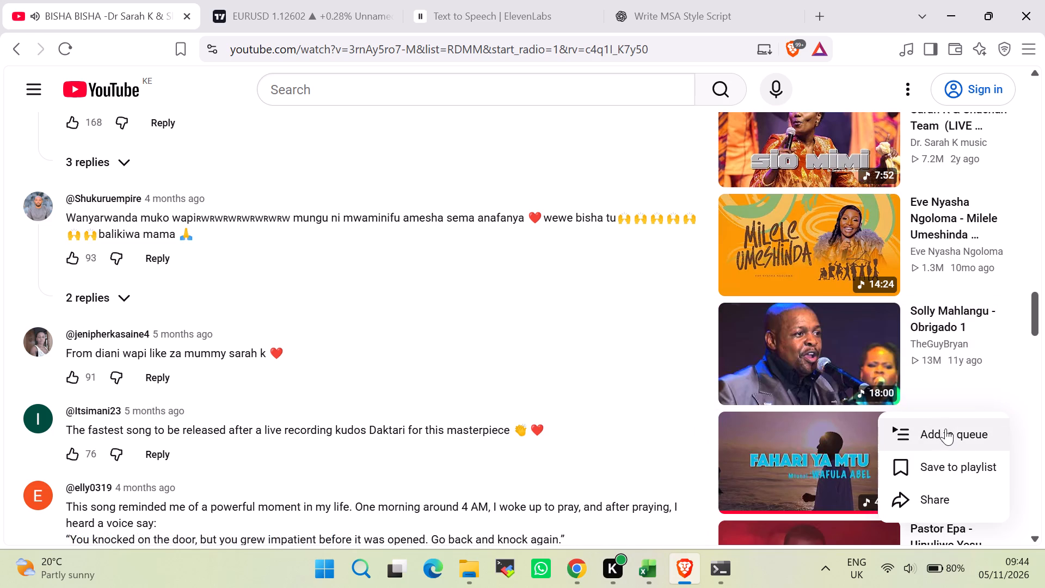
Look through the remaining recommended videos and comments, and return to the BISHA BISHA video and its queue.
scroll(914, 352, "down", 4)
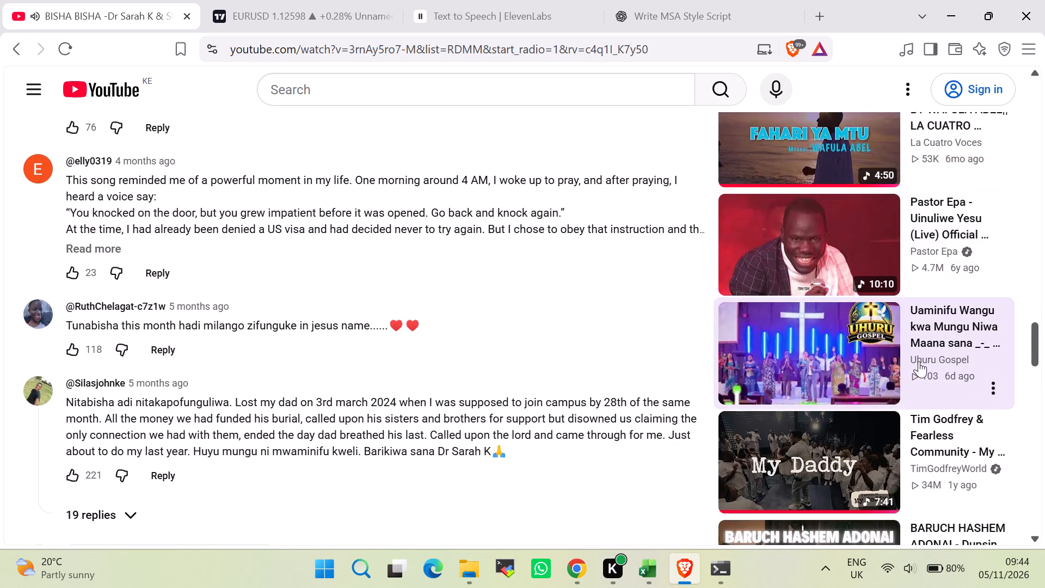
scroll(912, 447, "down", 2)
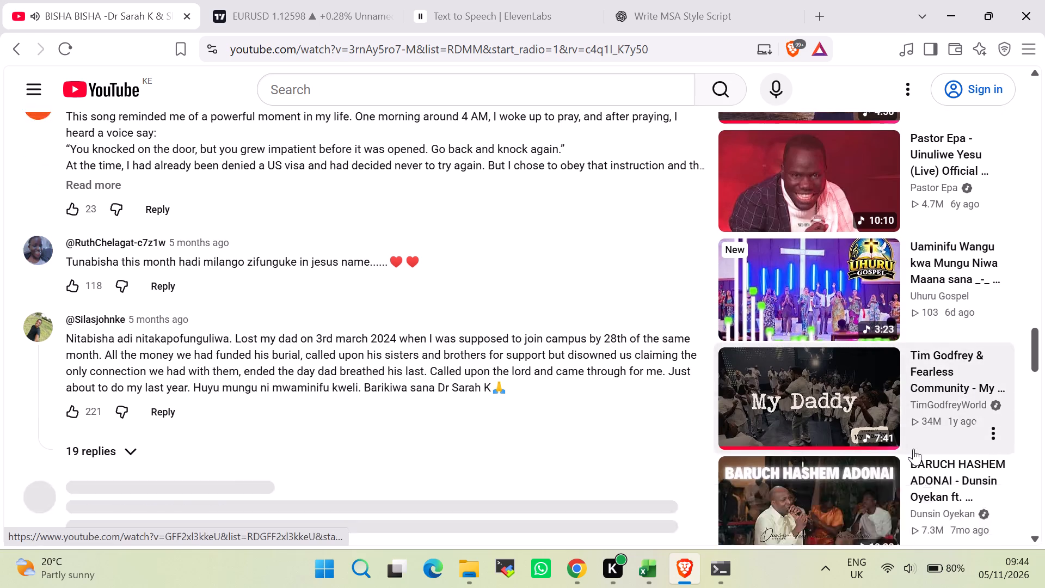
scroll(913, 449, "down", 2)
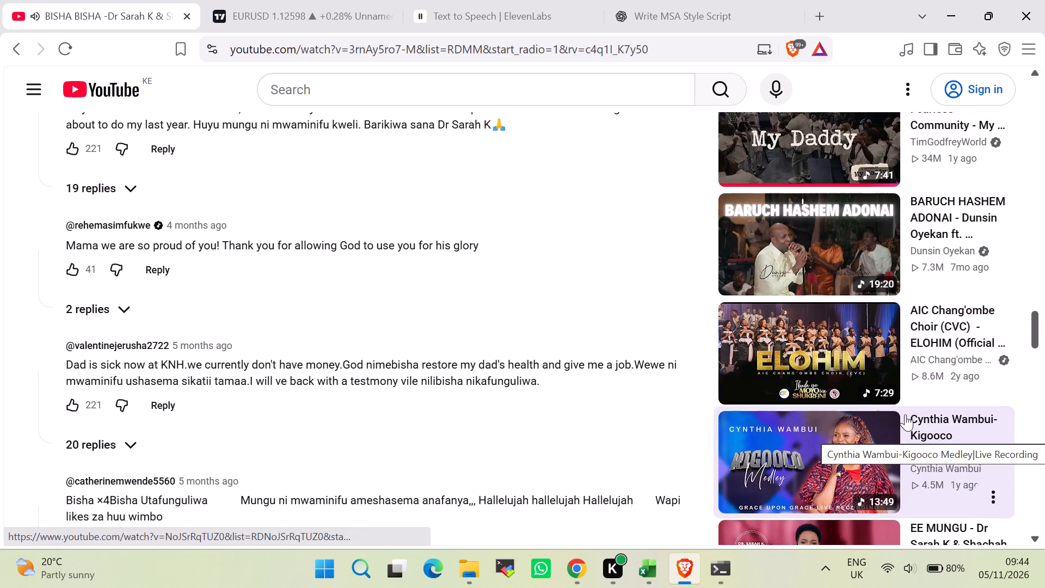
scroll(905, 414, "down", 2)
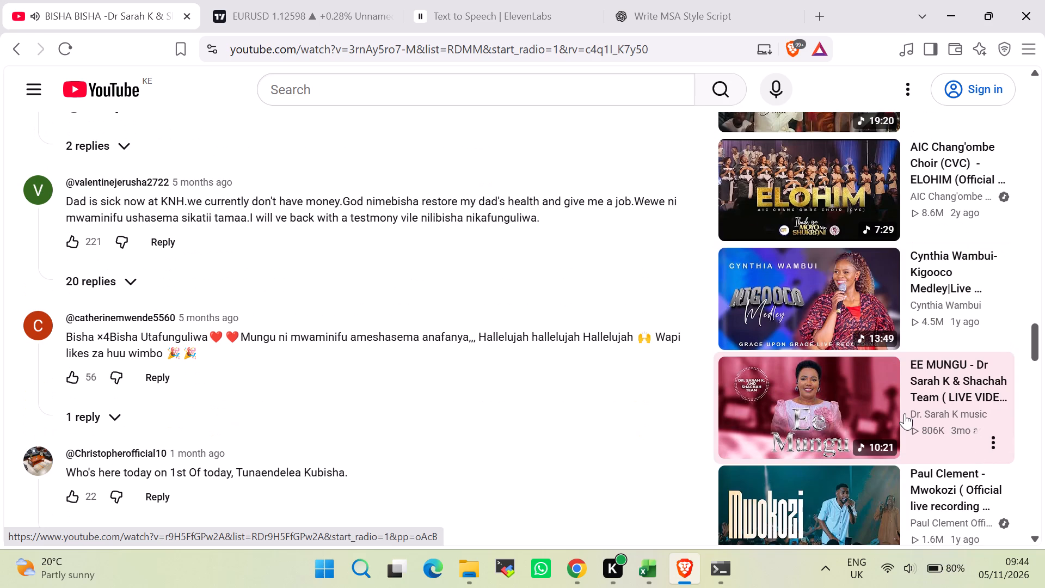
scroll(995, 327, "down", 3)
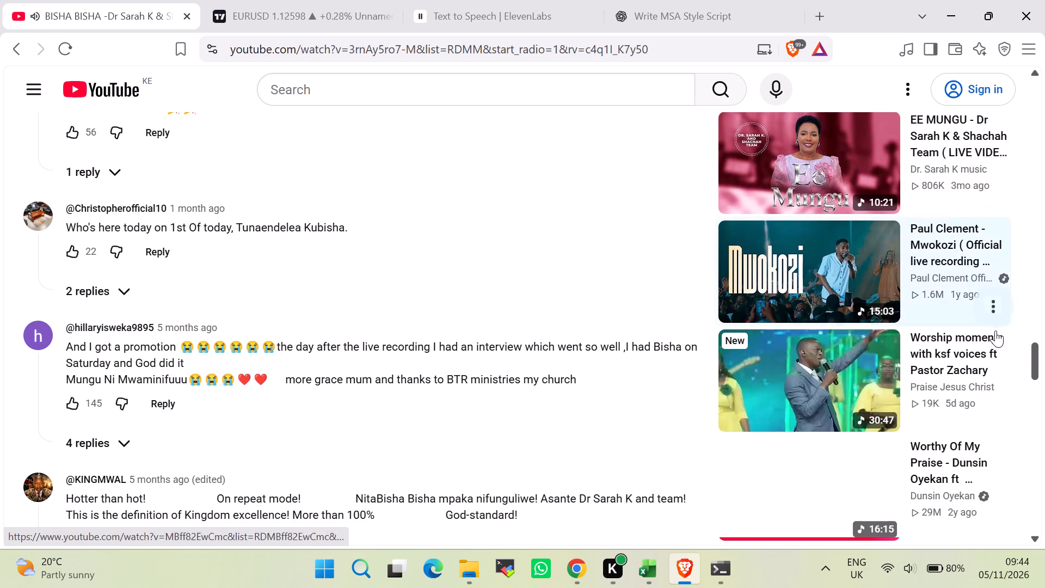
scroll(995, 330, "down", 1)
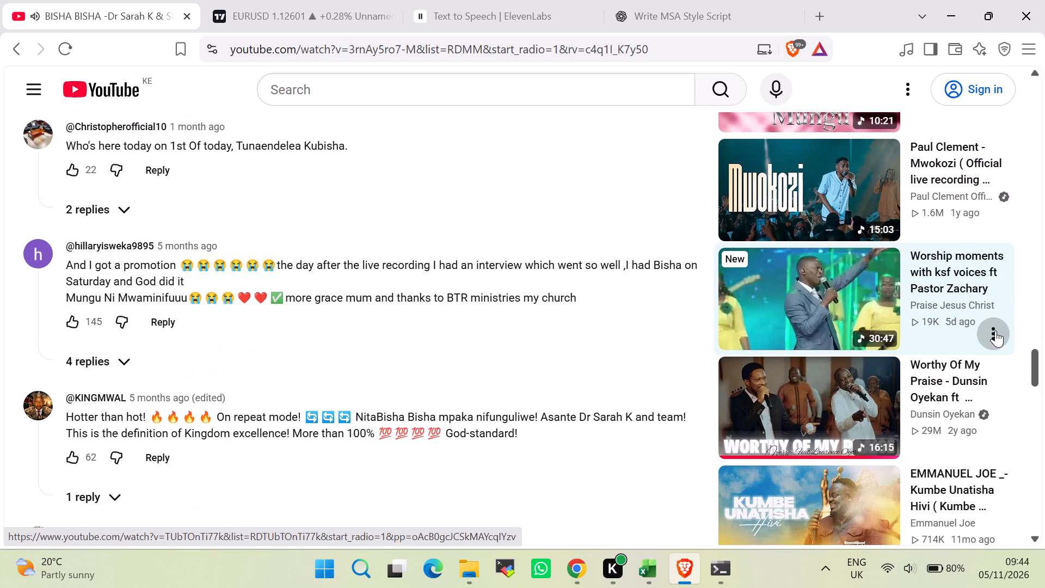
scroll(995, 330, "down", 3)
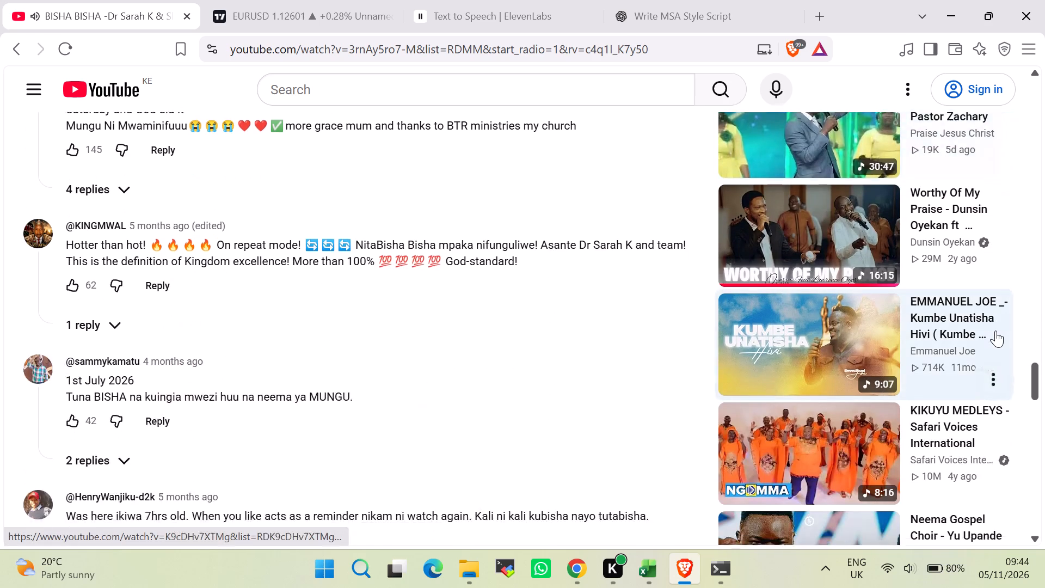
scroll(995, 330, "down", 1)
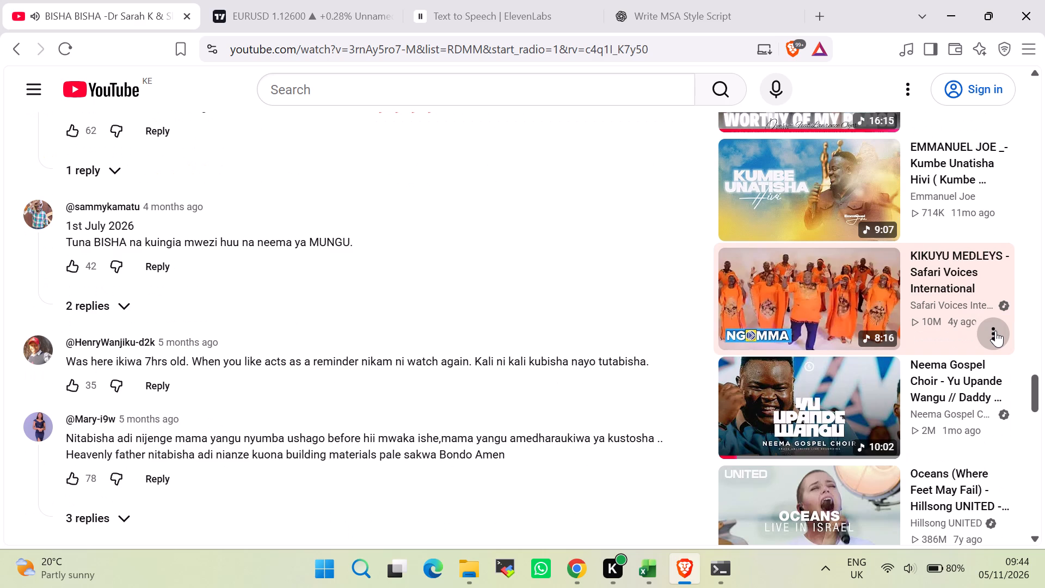
scroll(995, 330, "down", 2)
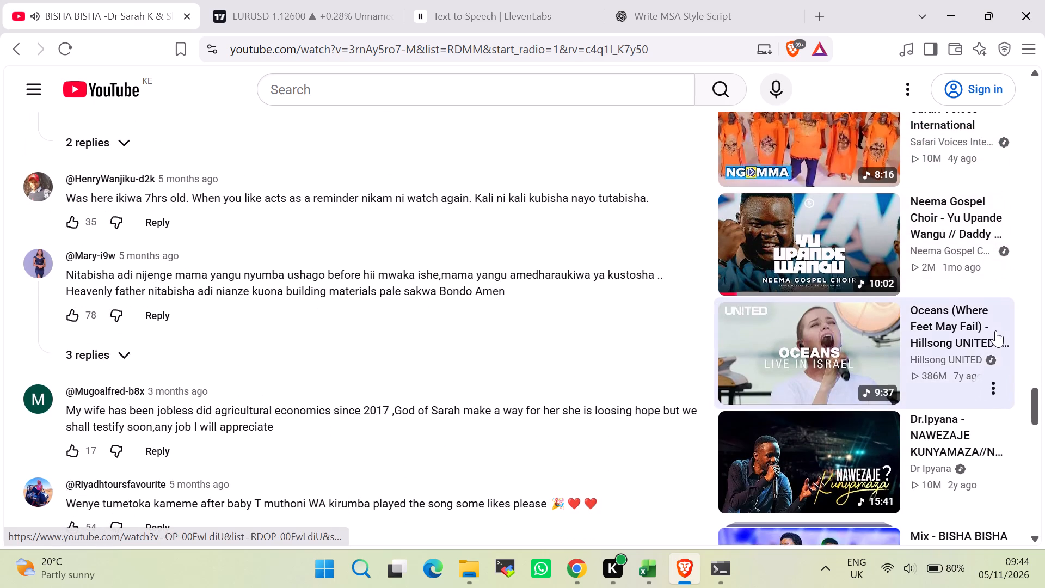
scroll(995, 330, "down", 2)
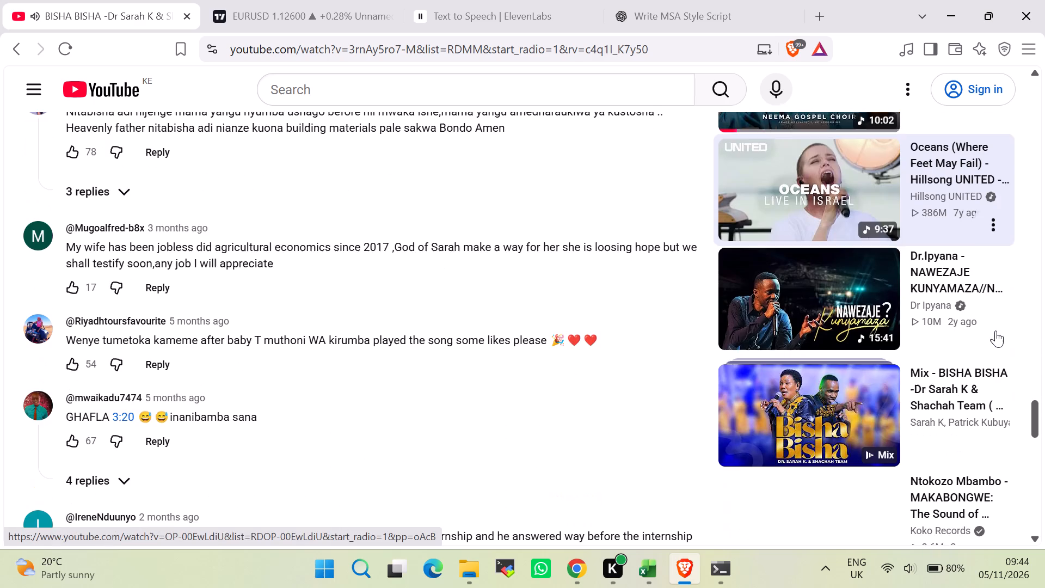
scroll(995, 330, "down", 3)
scroll(995, 330, "up", 1)
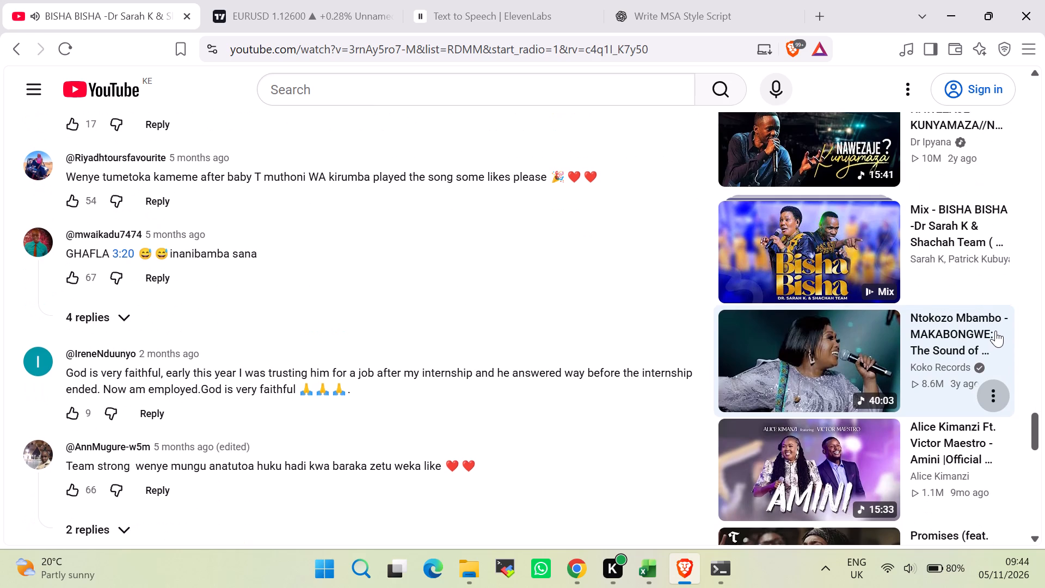
scroll(995, 330, "down", 6)
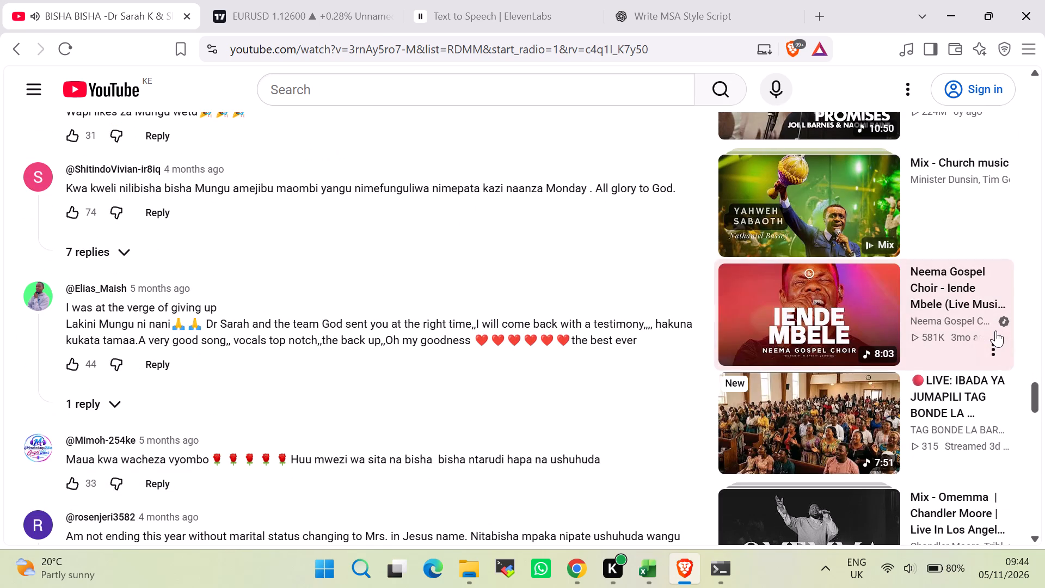
scroll(995, 330, "down", 1)
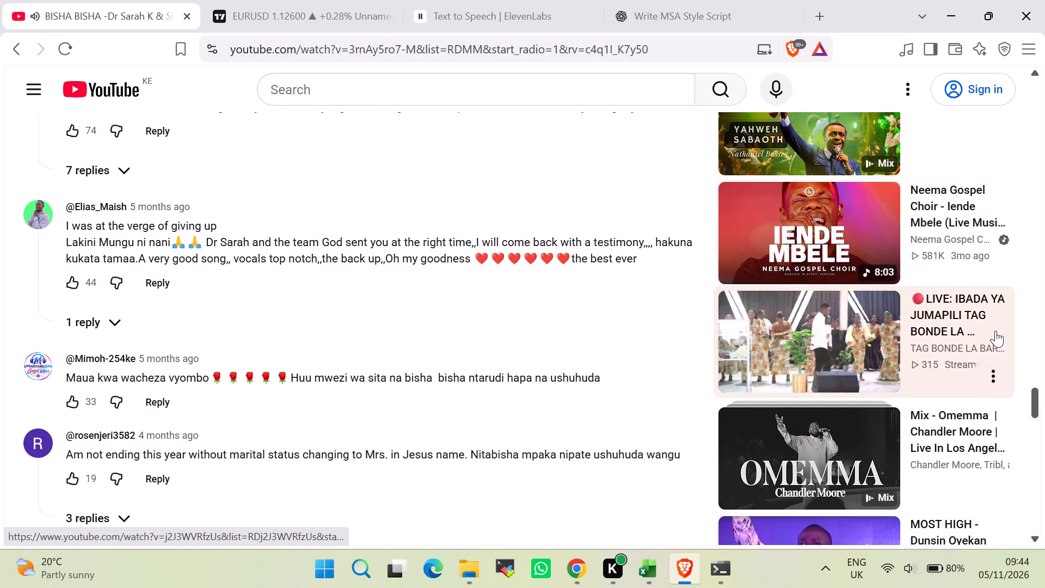
left_click_drag(1040, 402, 1044, 126)
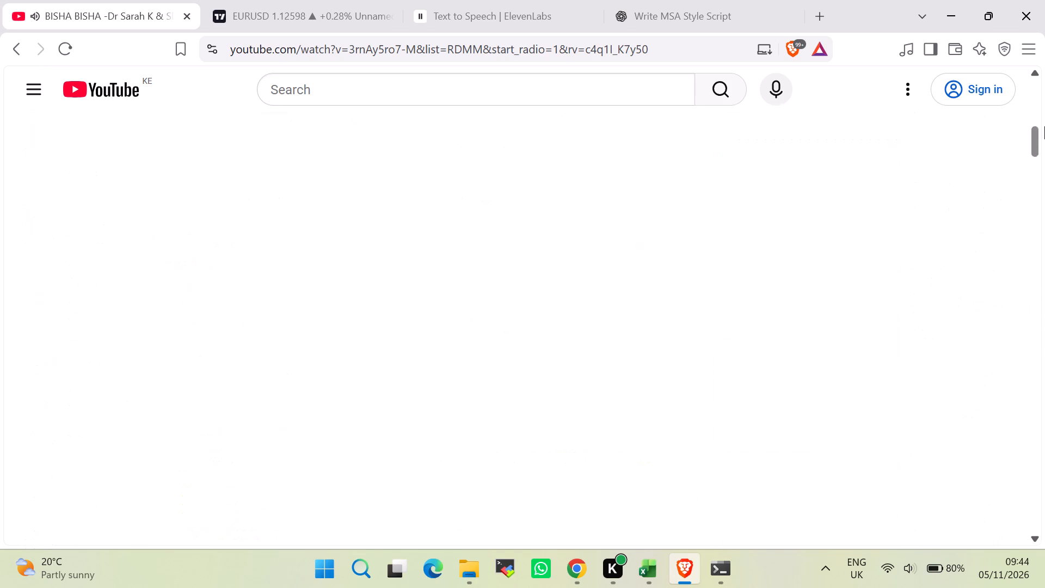
left_click_drag(1044, 126, 992, 83)
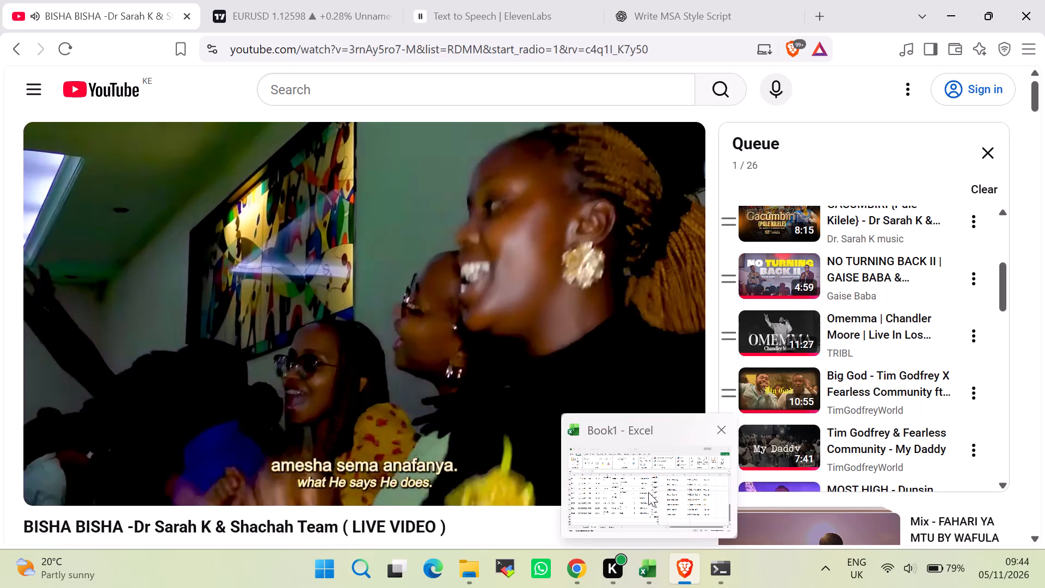
Switch to Excel and correct the criterion in the J27 SUMIF formula to "m-pesa".
left_click(647, 487)
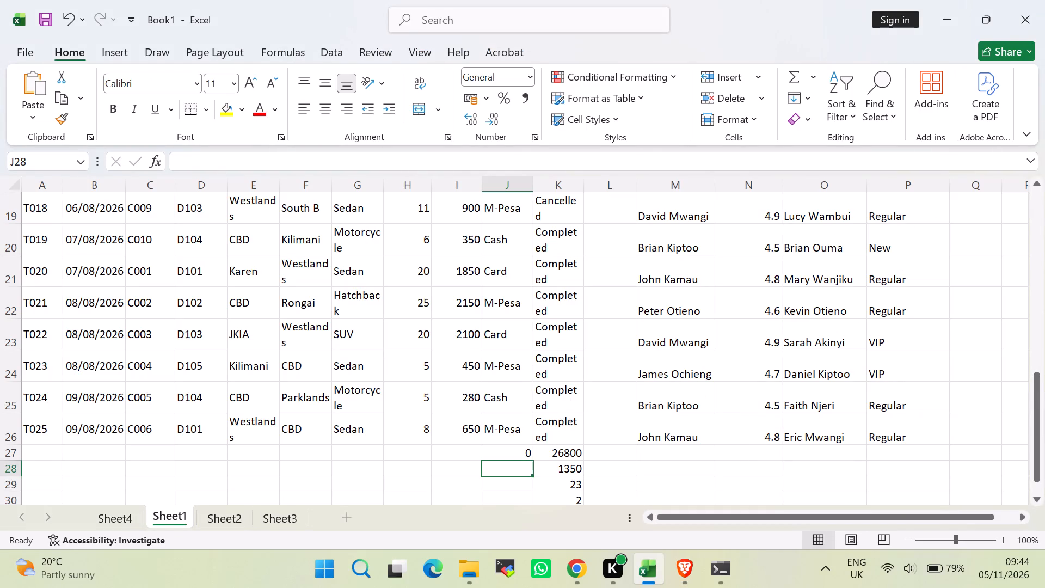
left_click(514, 452)
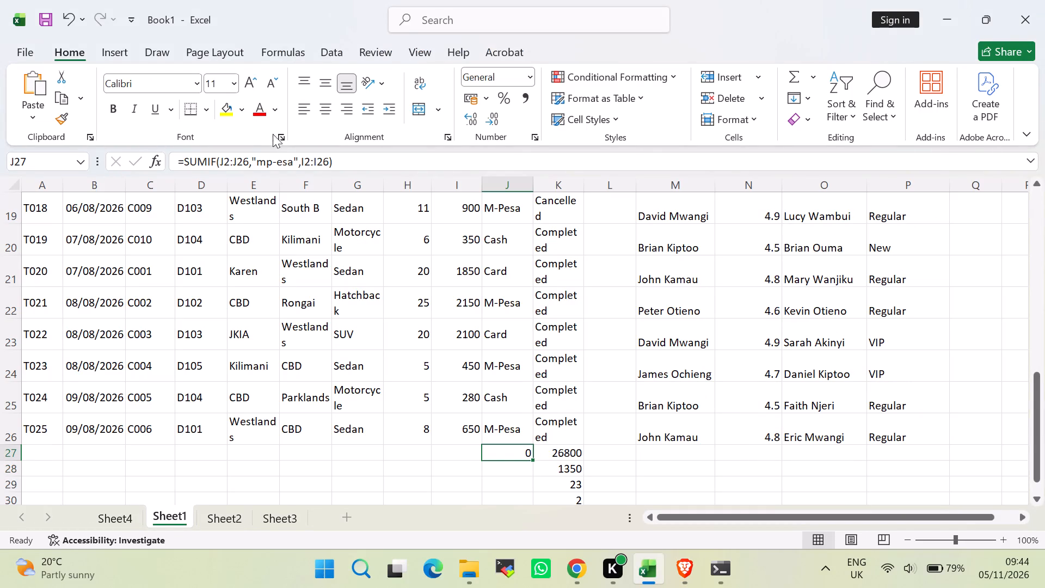
left_click(276, 163)
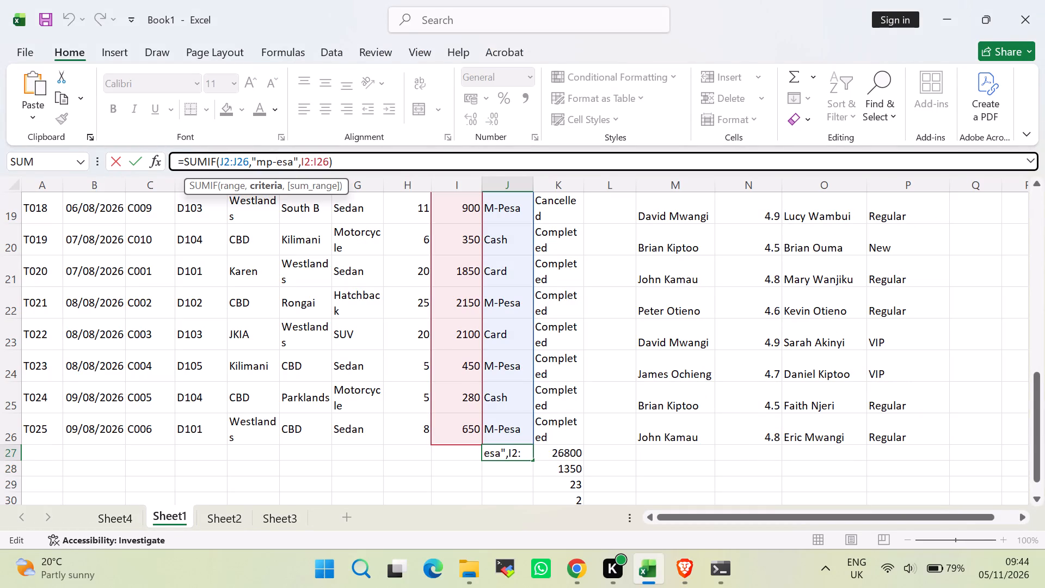
key("BackSpace")
left_click(428, 156)
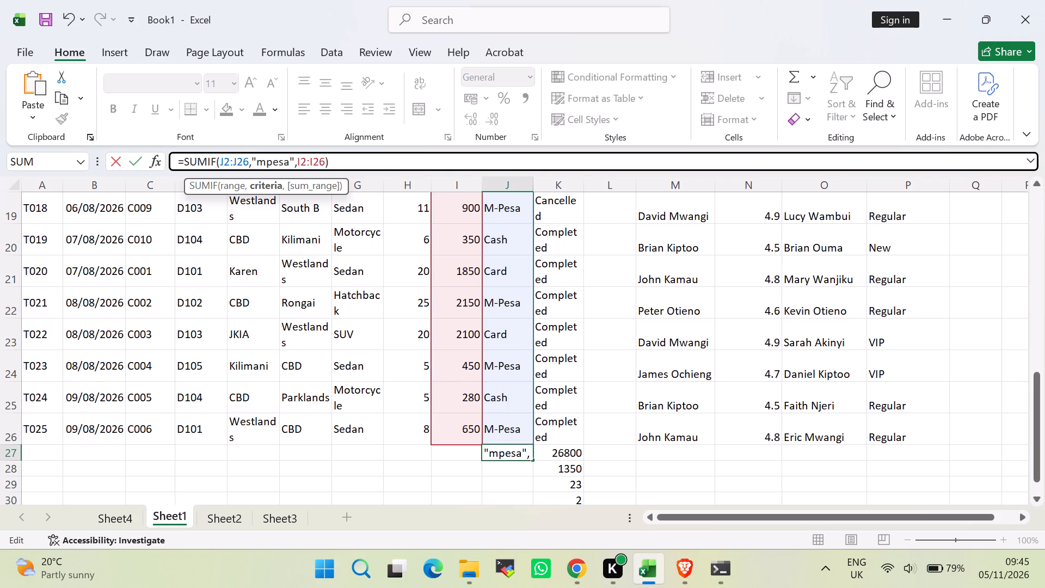
key("Return")
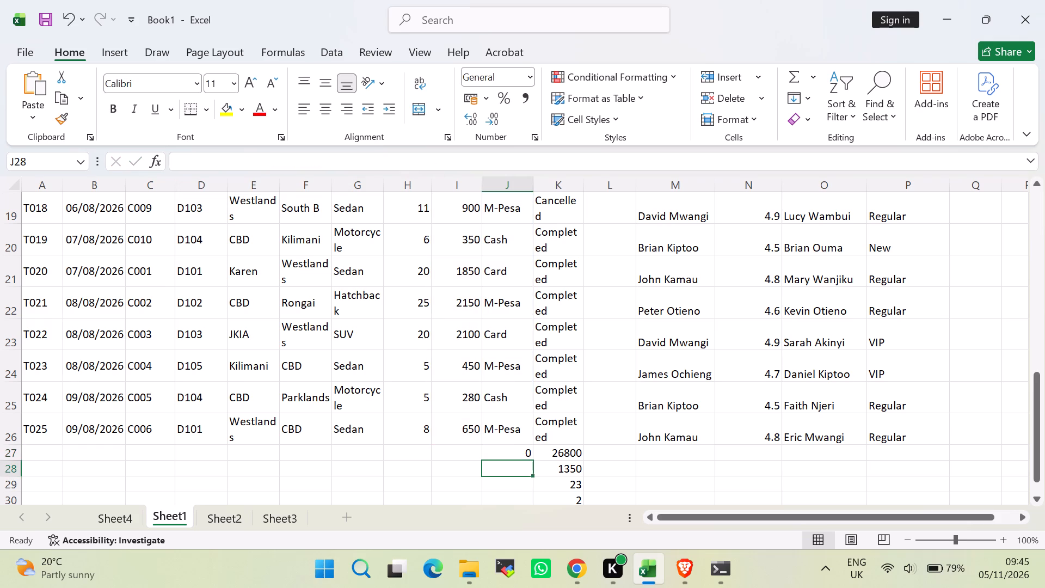
left_click(495, 458)
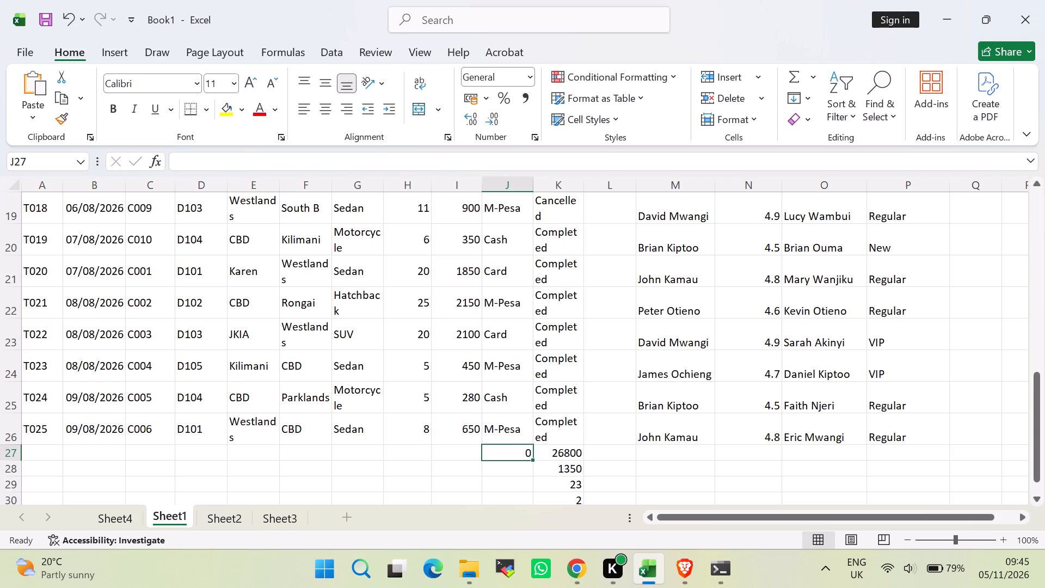
left_click(265, 163)
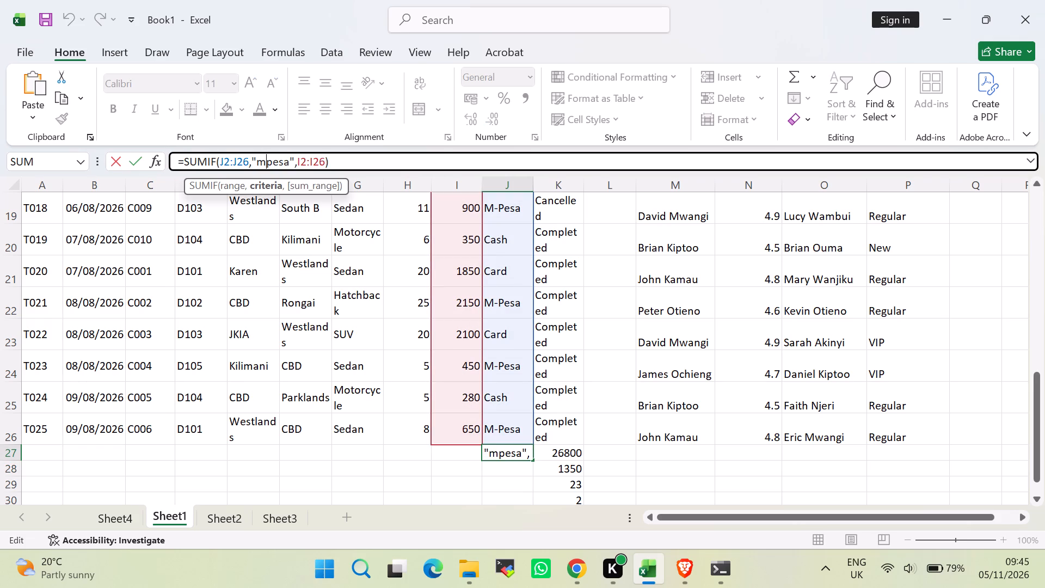
key("minus")
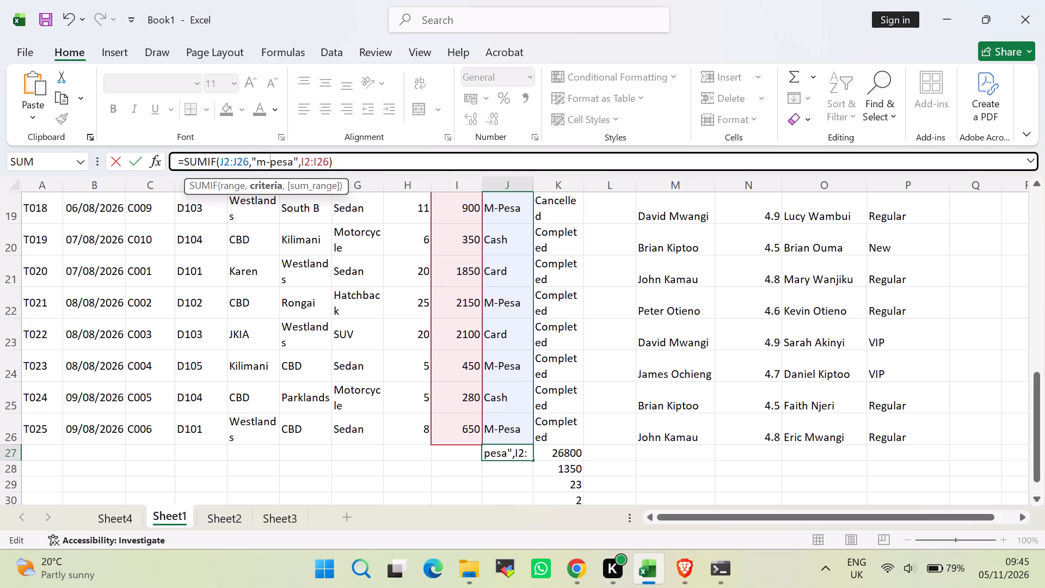
key("Return")
Start a SUMIF formula in J28 with the payment methods J2:J26 as the range and "cash" as the criterion.
scroll(485, 237, "up", 2)
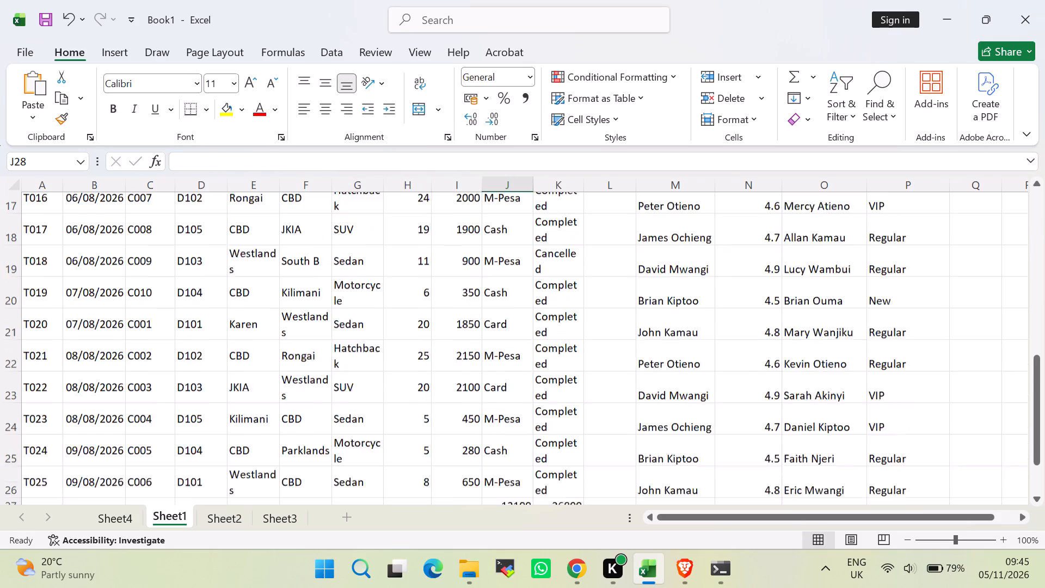
left_click(331, 156)
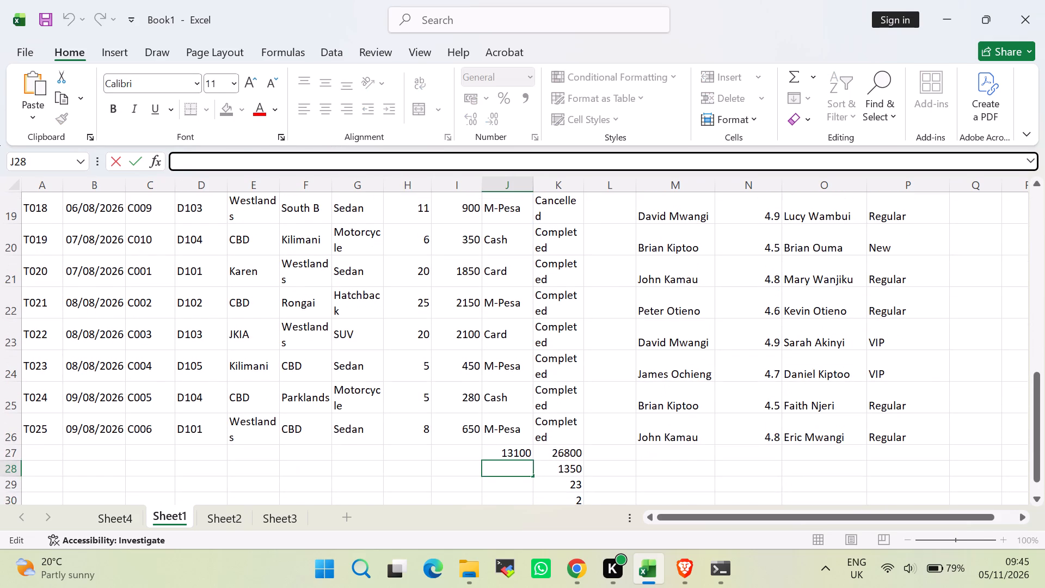
key("equal")
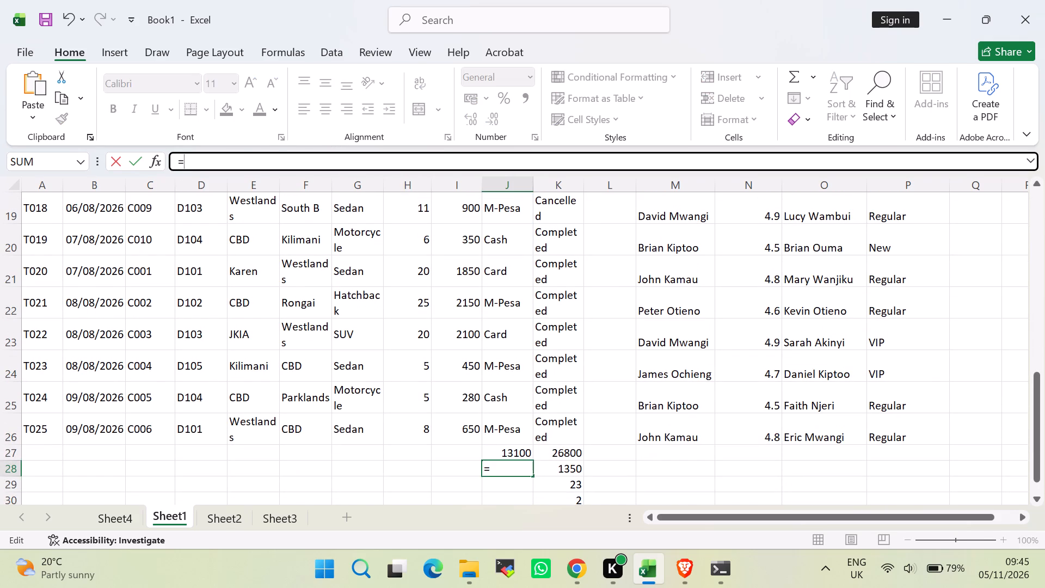
type("sumif")
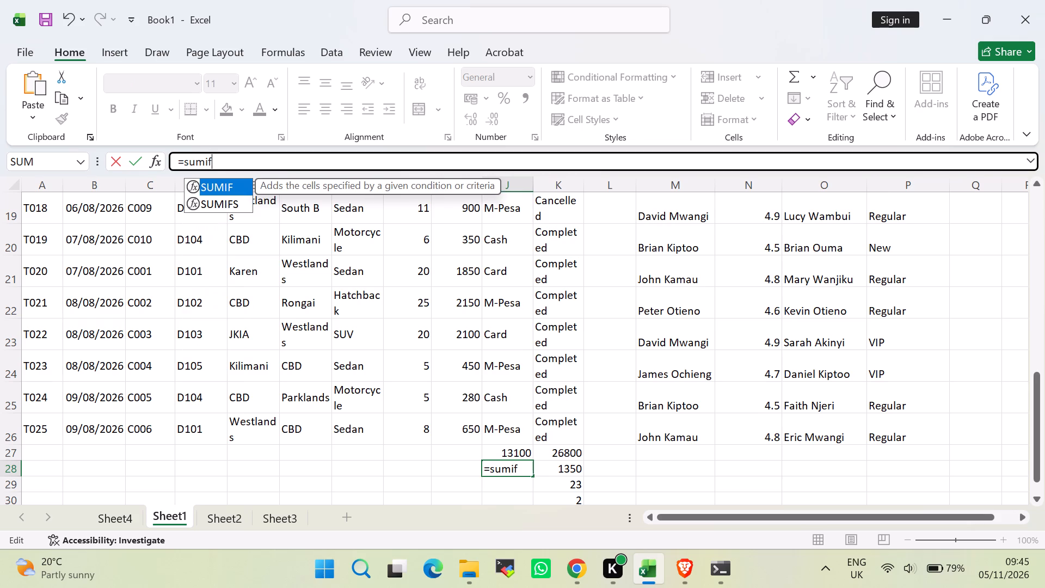
double_click(237, 187)
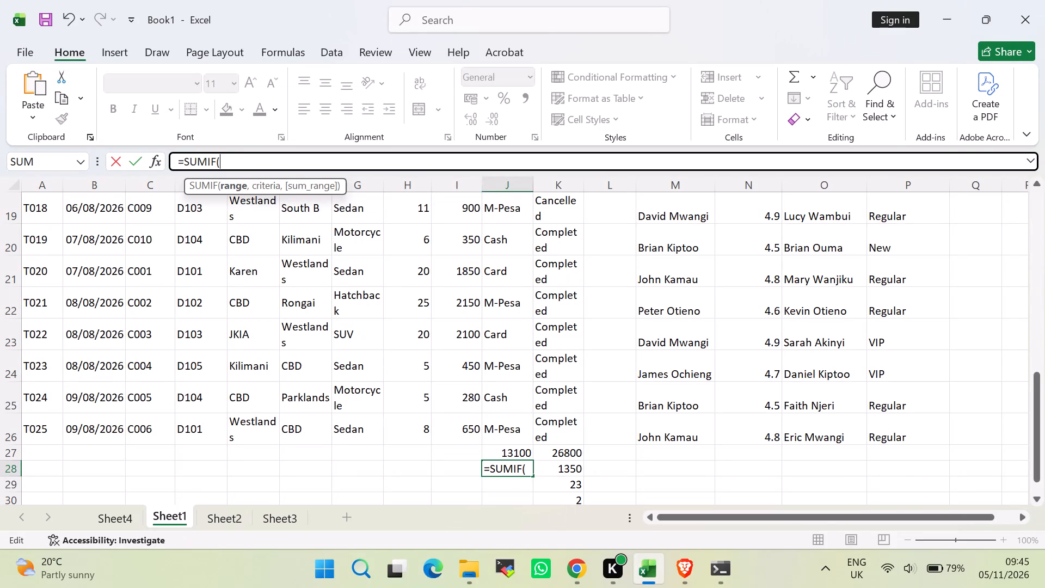
scroll(518, 396, "up", 5)
scroll(452, 296, "up", 4)
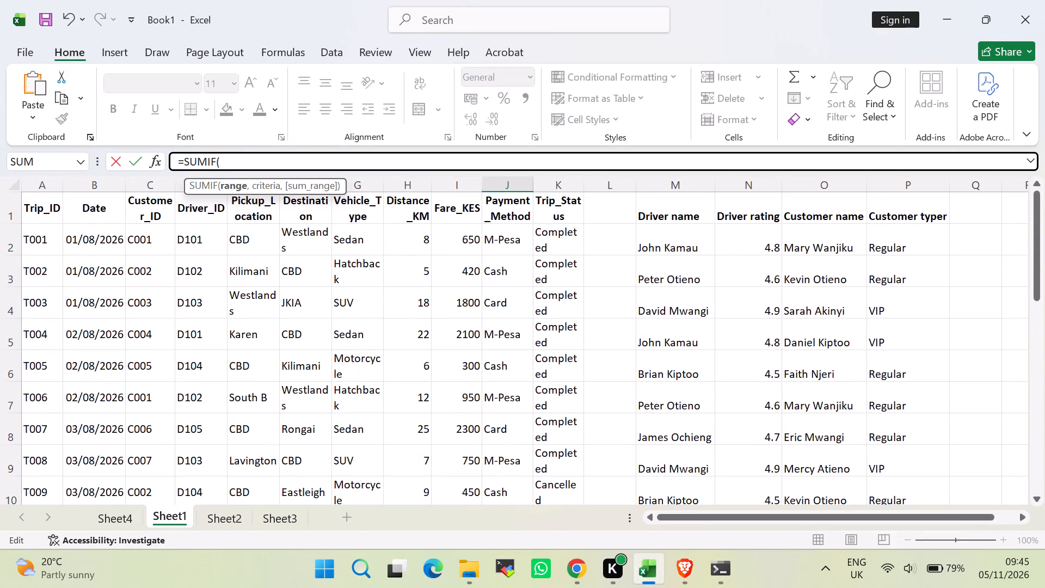
left_click(509, 231)
left_click_drag(532, 255, 525, 503)
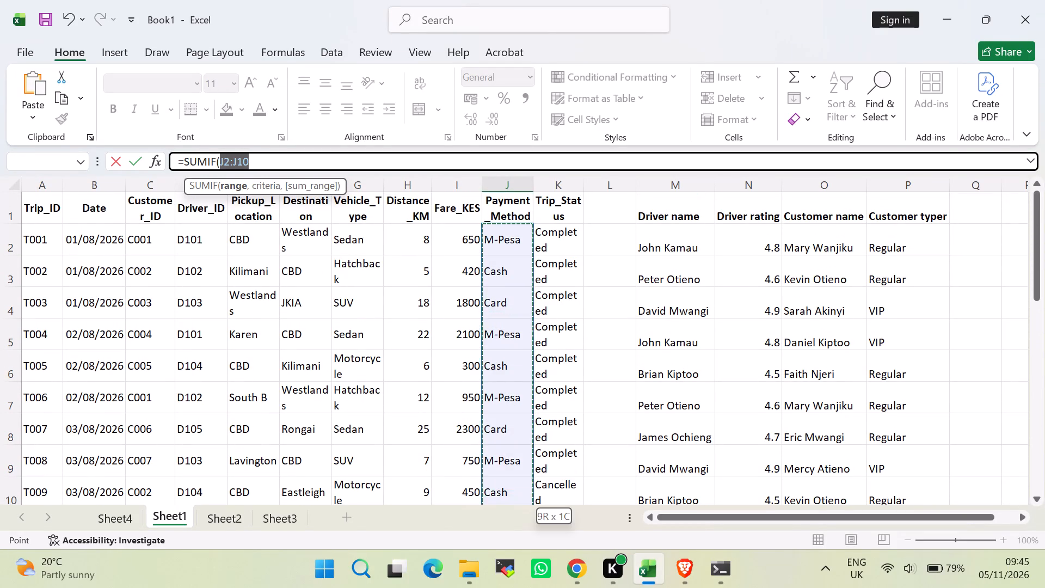
left_click_drag(525, 503, 520, 507)
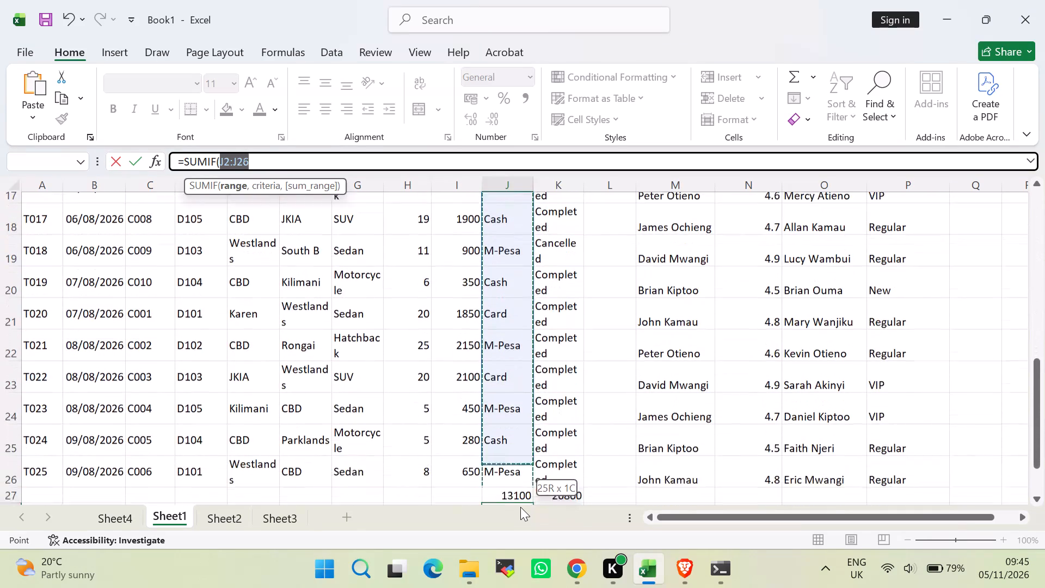
left_click_drag(520, 507, 506, 454)
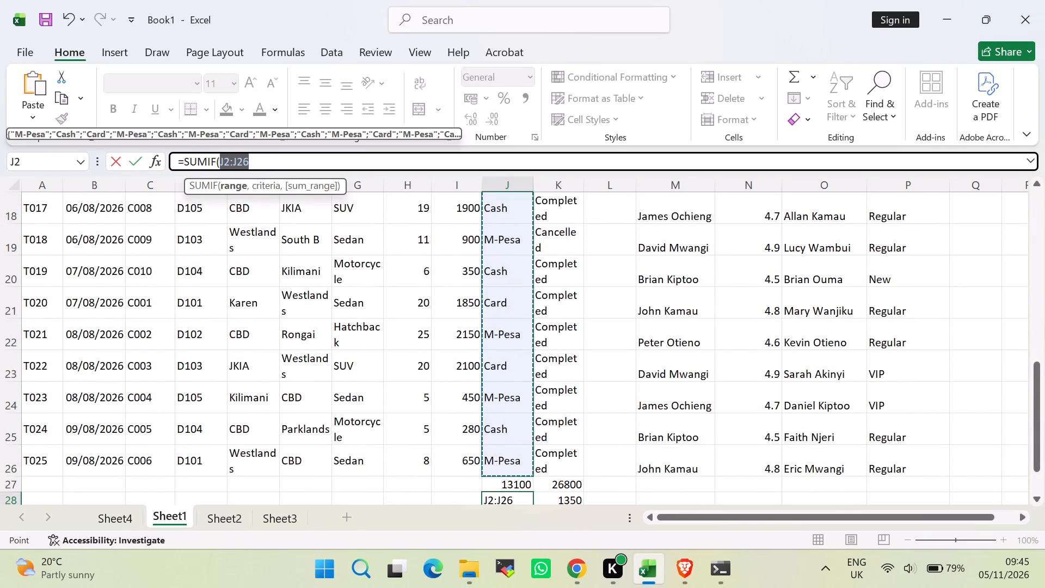
key("comma")
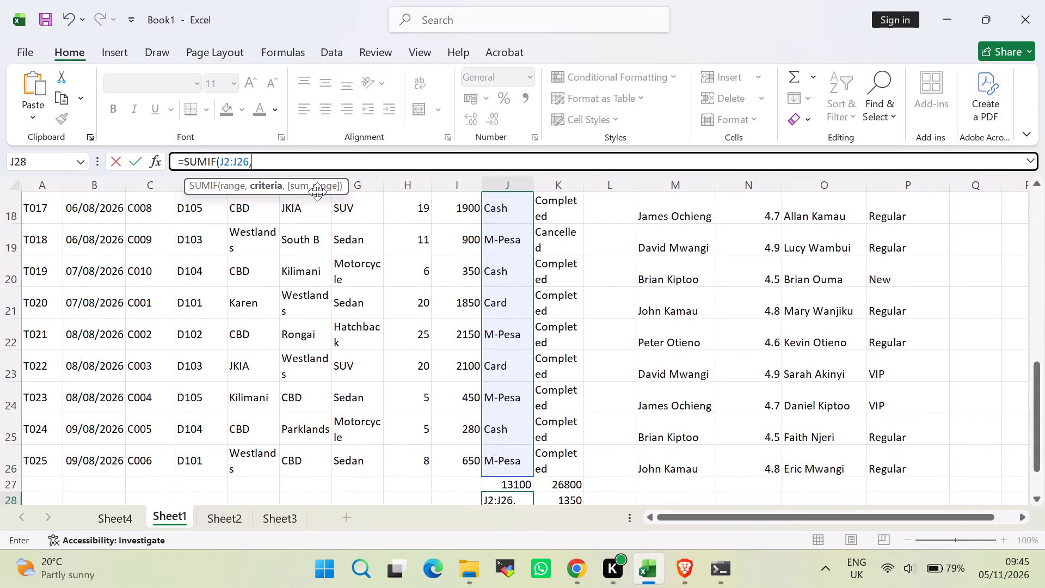
type("\"cash")
key("shift+quotedbl")
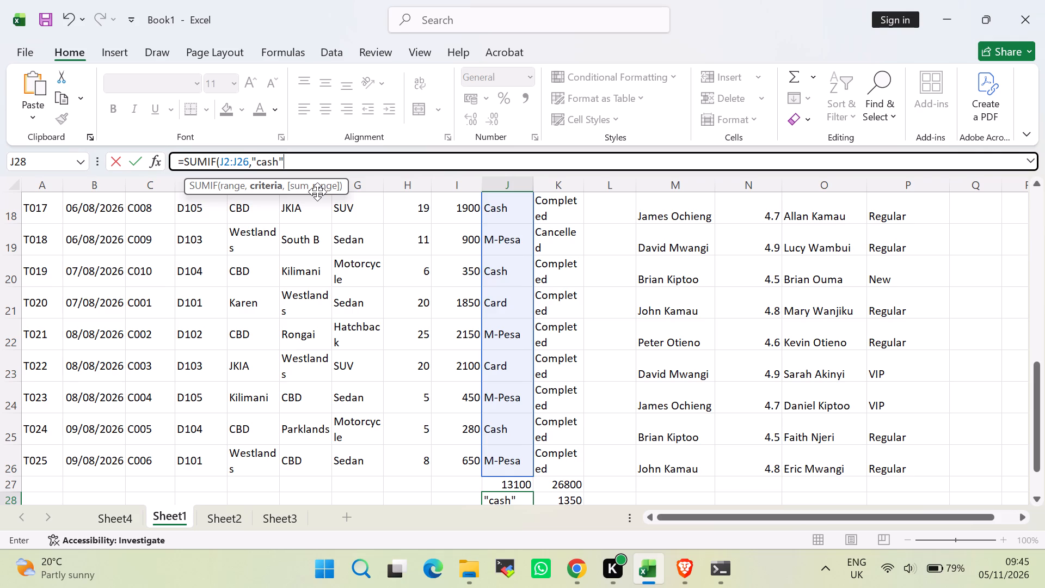
key("comma")
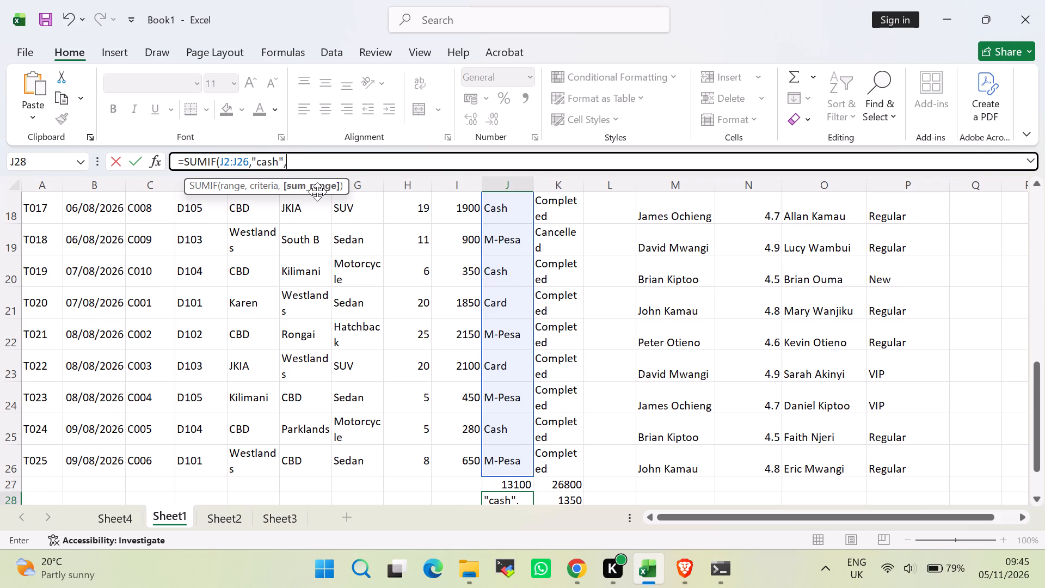
Complete the J28 SUMIF formula with the fares I2:I26 as the sum range.
scroll(445, 382, "up", 1)
scroll(445, 382, "down", 3)
scroll(439, 375, "up", 3)
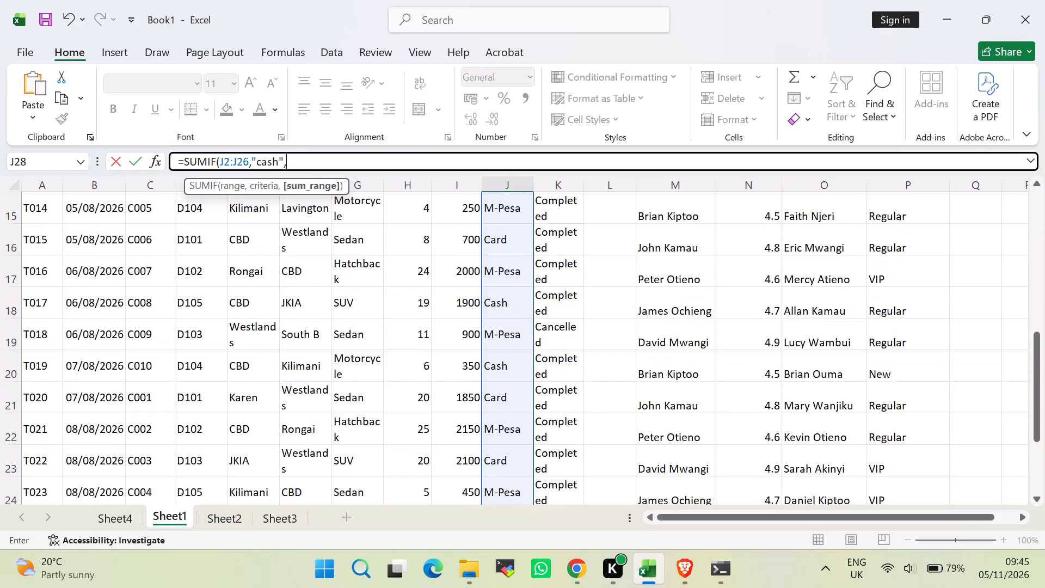
scroll(437, 373, "up", 6)
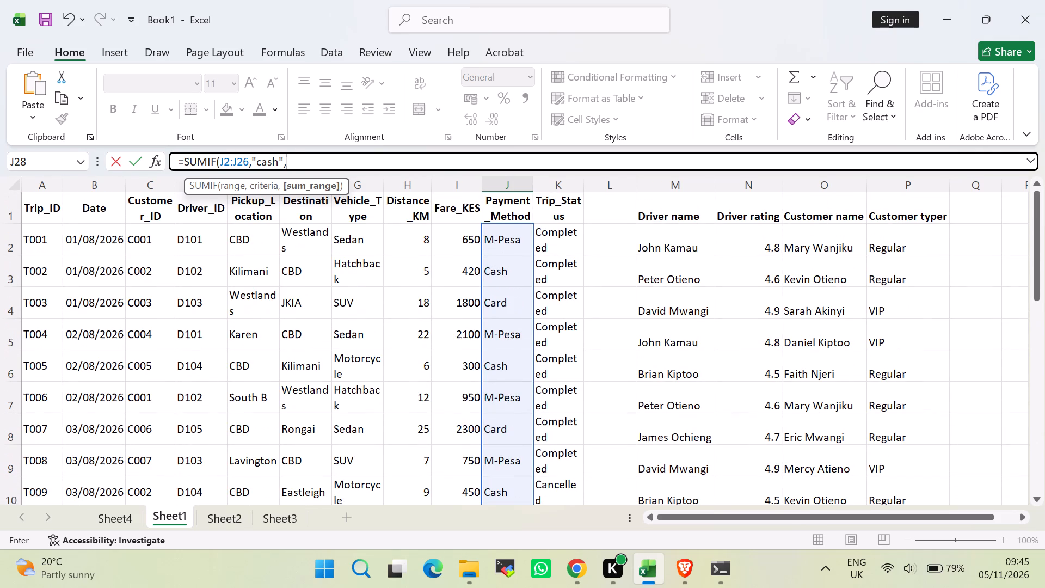
left_click(453, 231)
left_click_drag(481, 255, 459, 427)
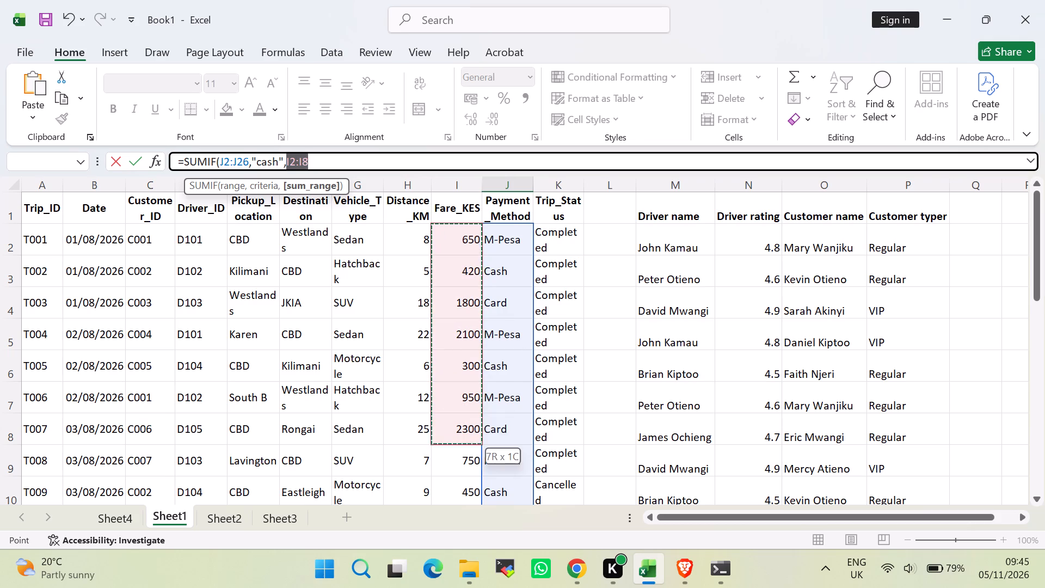
left_click_drag(459, 427, 428, 463)
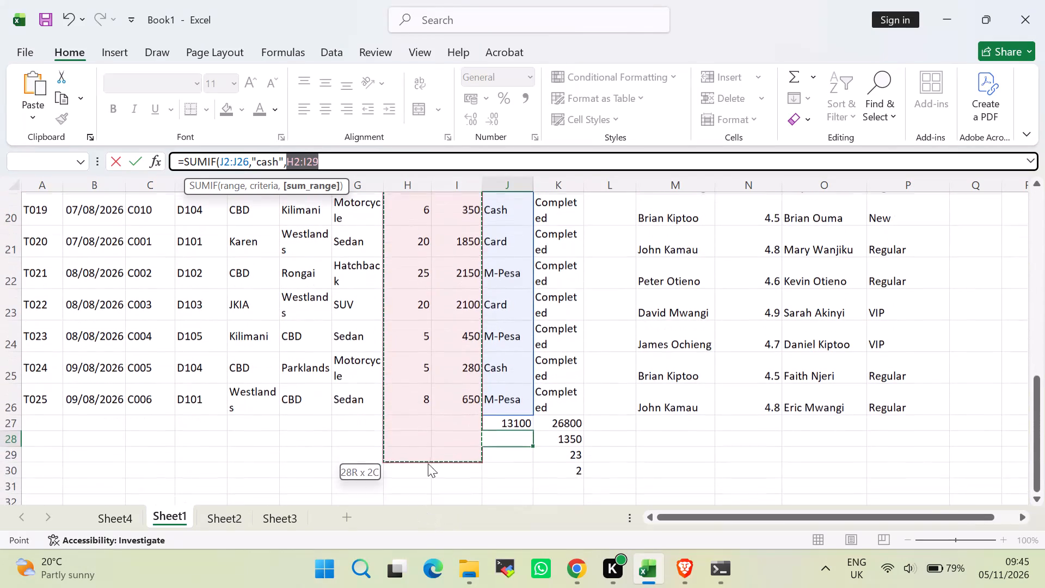
left_click_drag(428, 463, 450, 405)
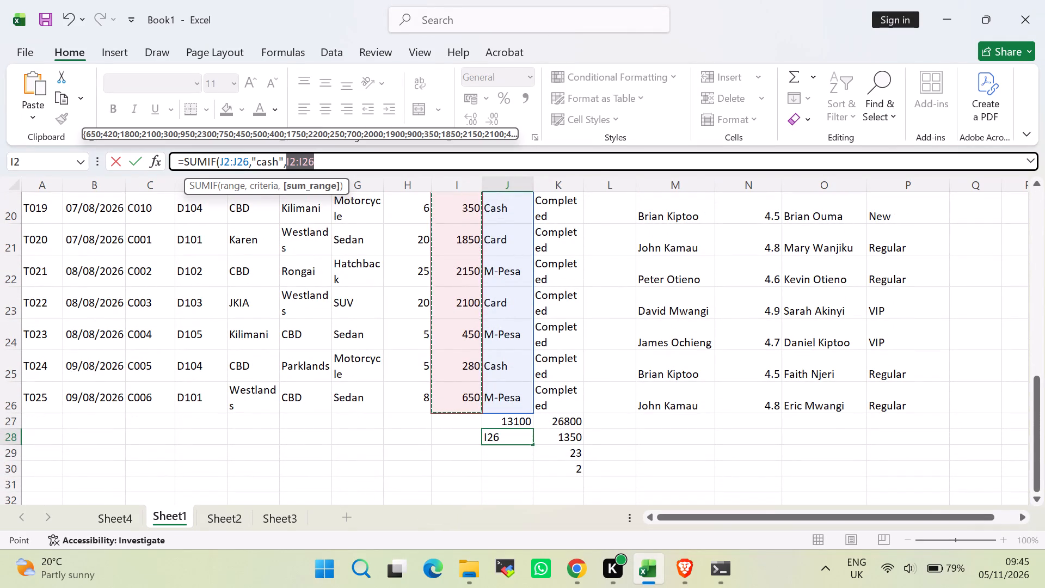
key("shift+parenright")
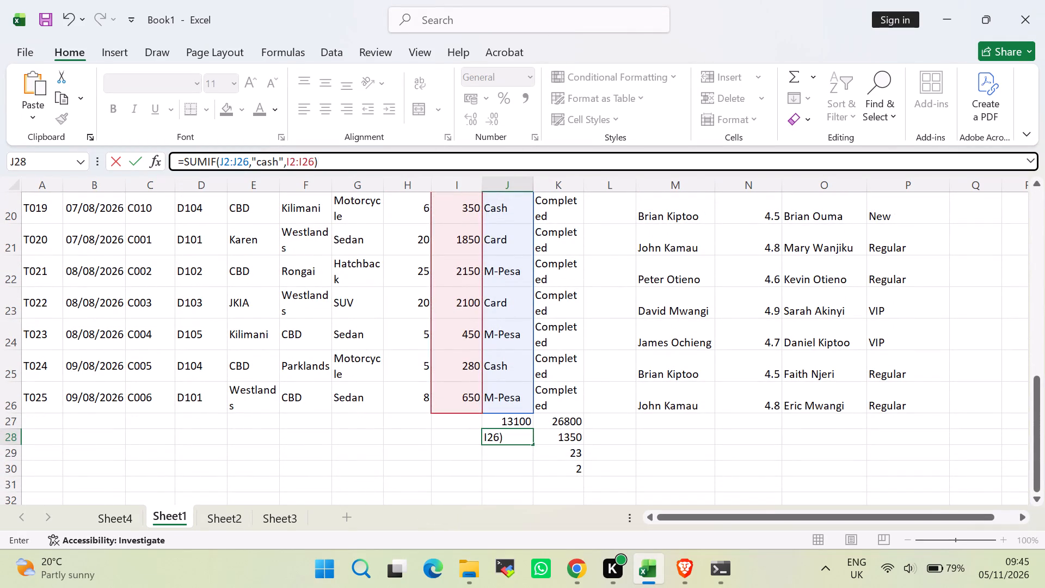
key("Return")
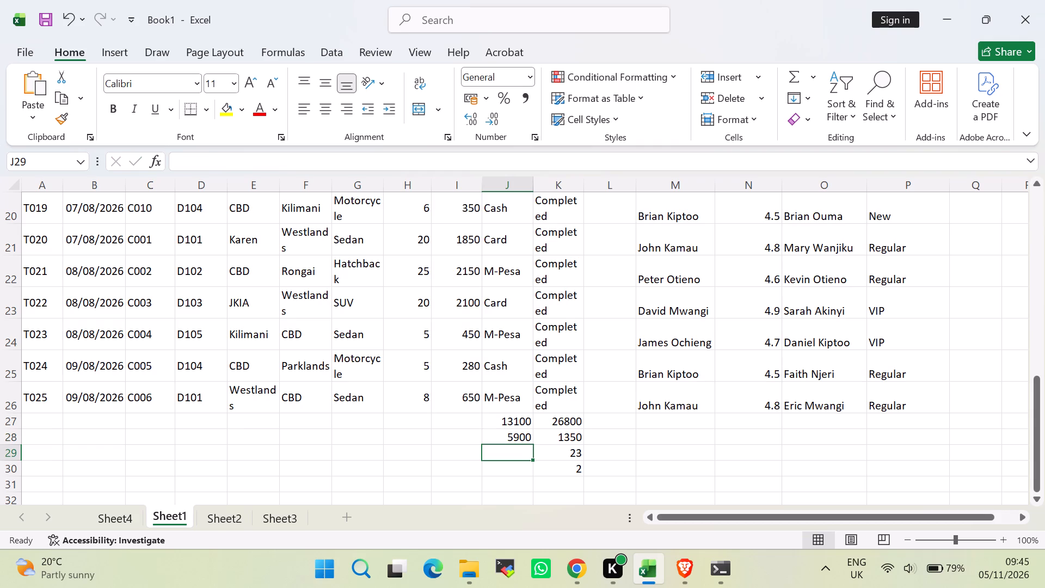
Start a SUMIF formula in J29 with the payment methods J2:J26 as the range and "card" as the criterion.
left_click(349, 163)
key("equal")
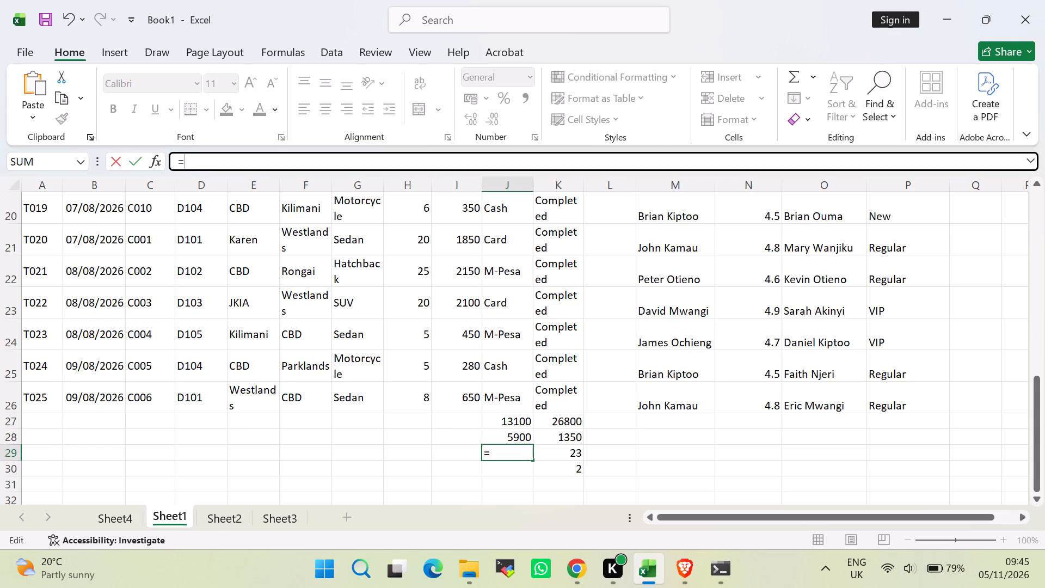
type("sum")
key("i")
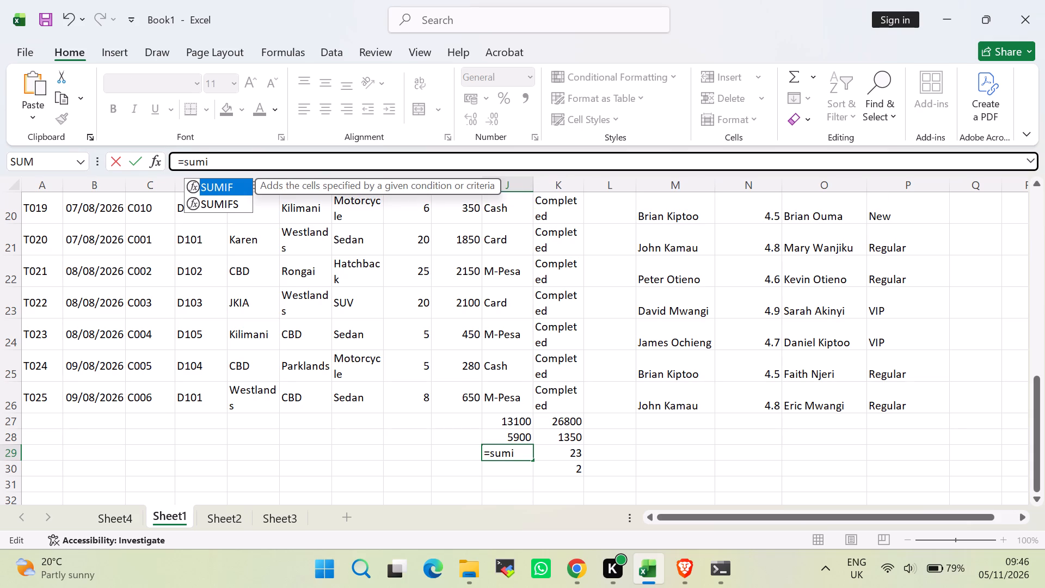
double_click(221, 187)
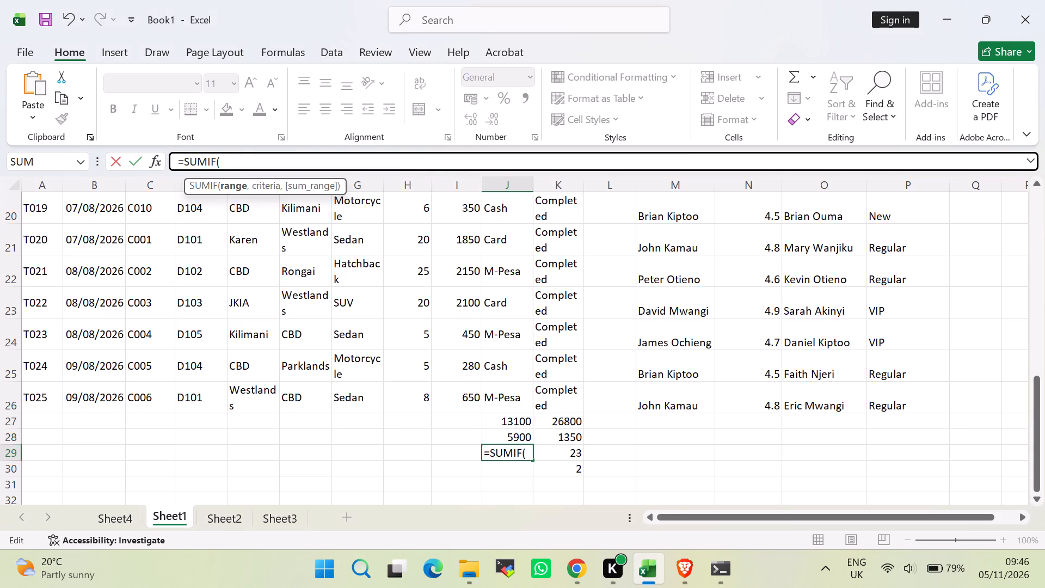
scroll(469, 351, "up", 9)
left_click(496, 248)
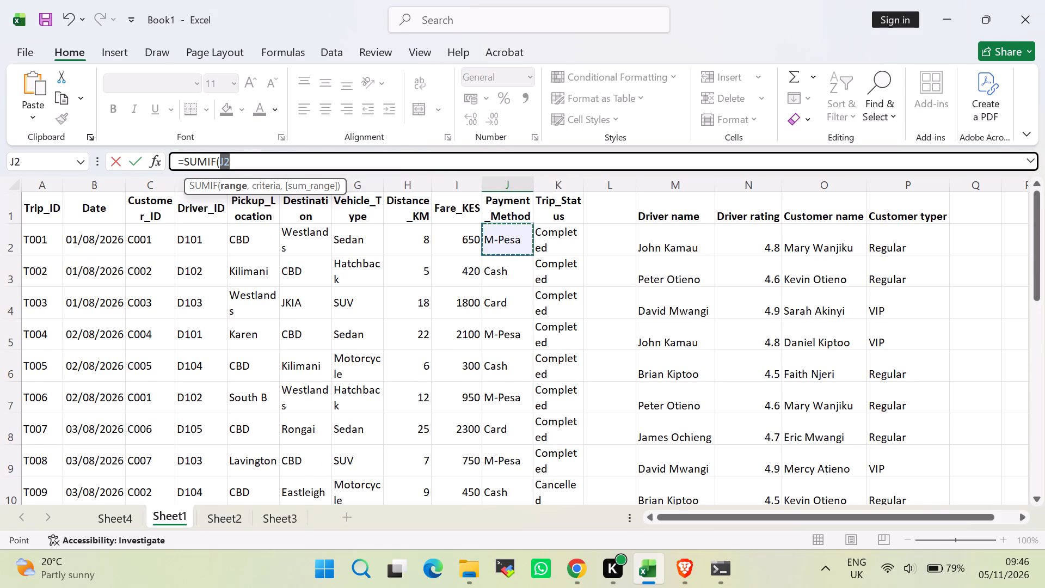
left_click_drag(532, 256, 532, 300)
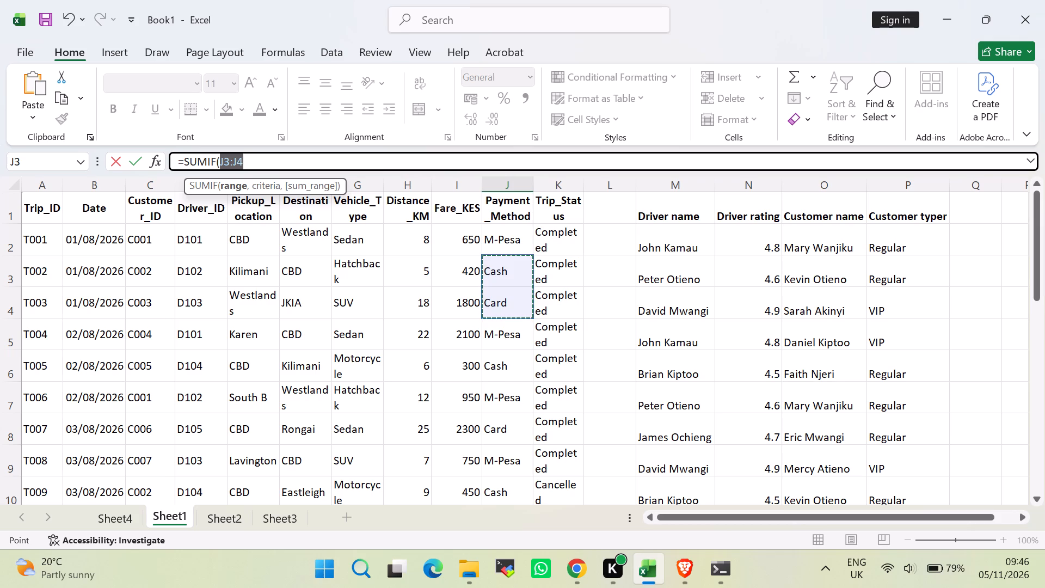
left_click(510, 244)
left_click_drag(531, 253, 542, 423)
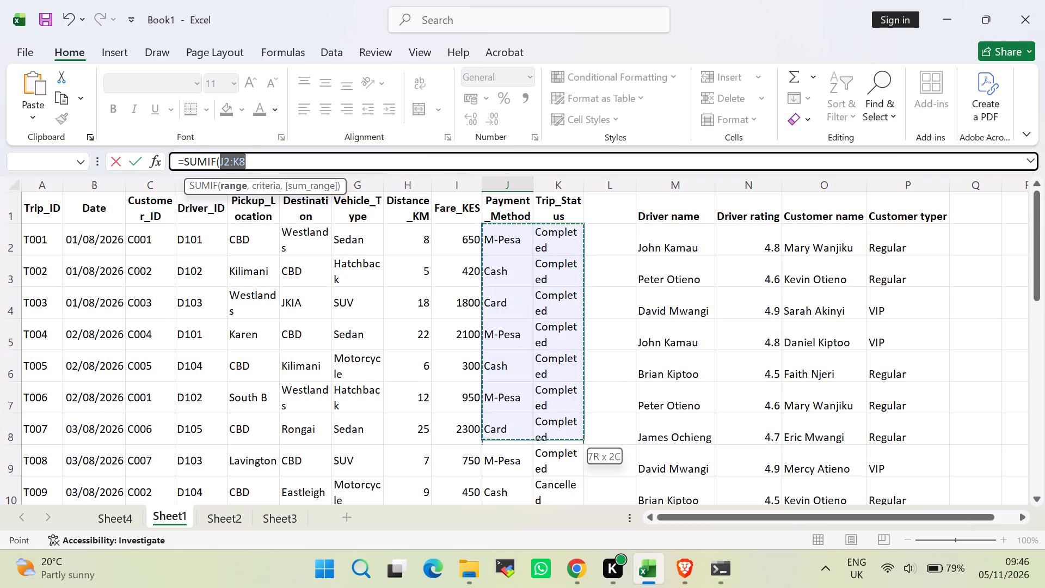
left_click_drag(542, 423, 521, 512)
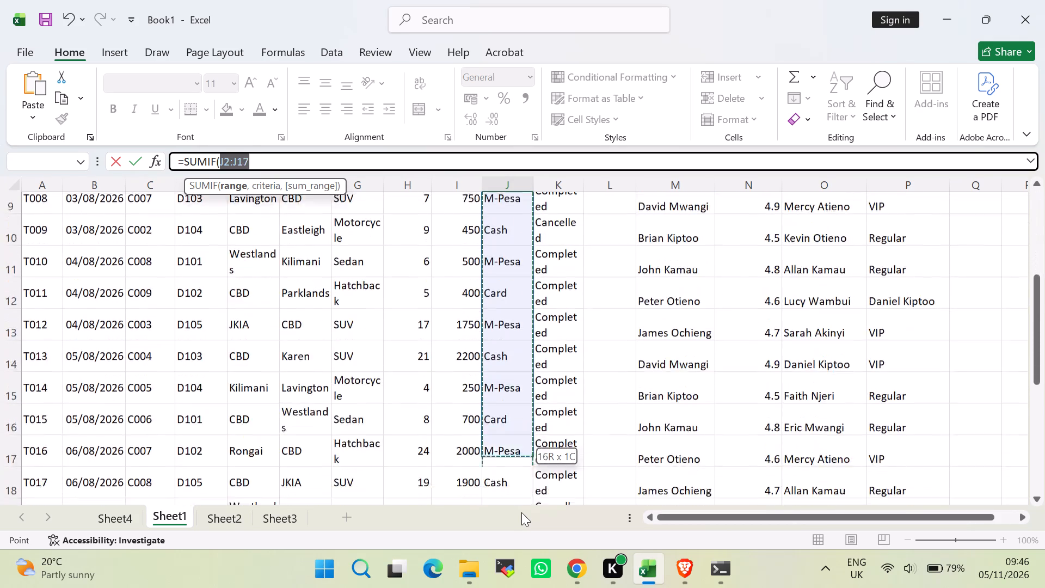
left_click_drag(521, 512, 497, 462)
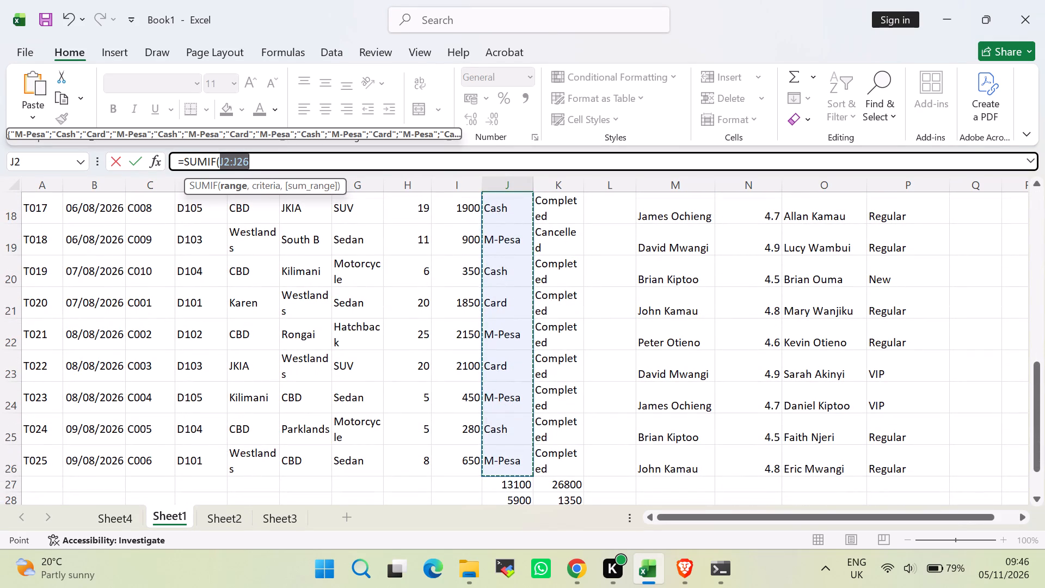
key("comma")
key("shift+quotedbl")
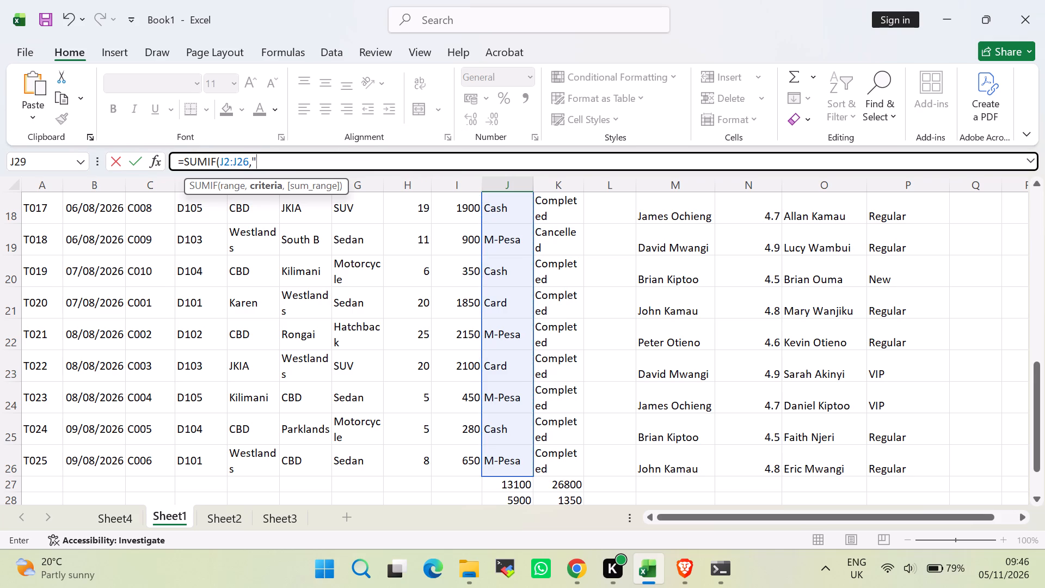
type("card")
key("shift+quotedbl")
key("comma")
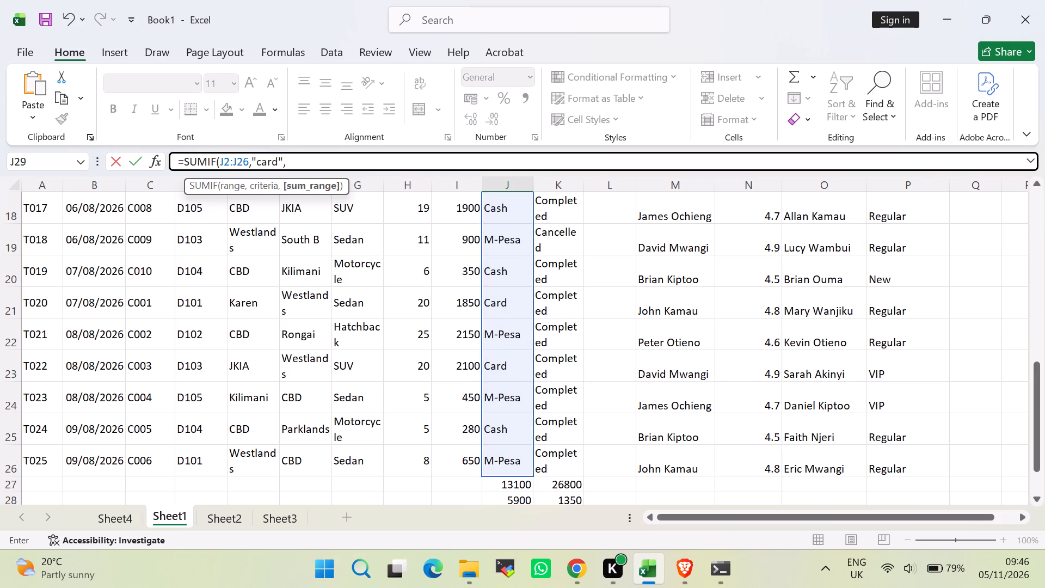
Complete the J29 SUMIF formula with the fares I2:I26 as the sum range.
scroll(511, 367, "up", 11)
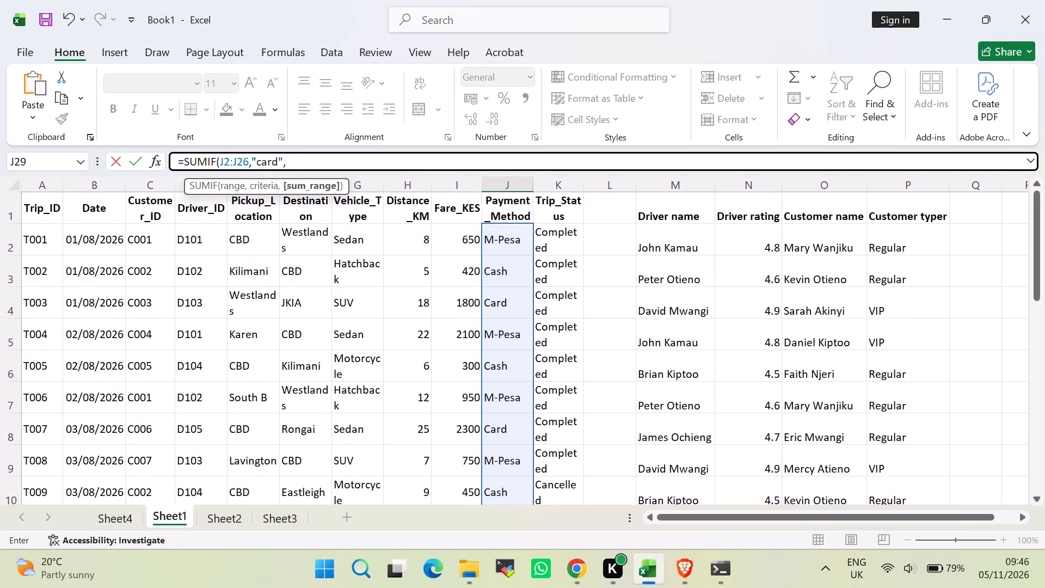
left_click(459, 241)
left_click_drag(480, 256, 487, 308)
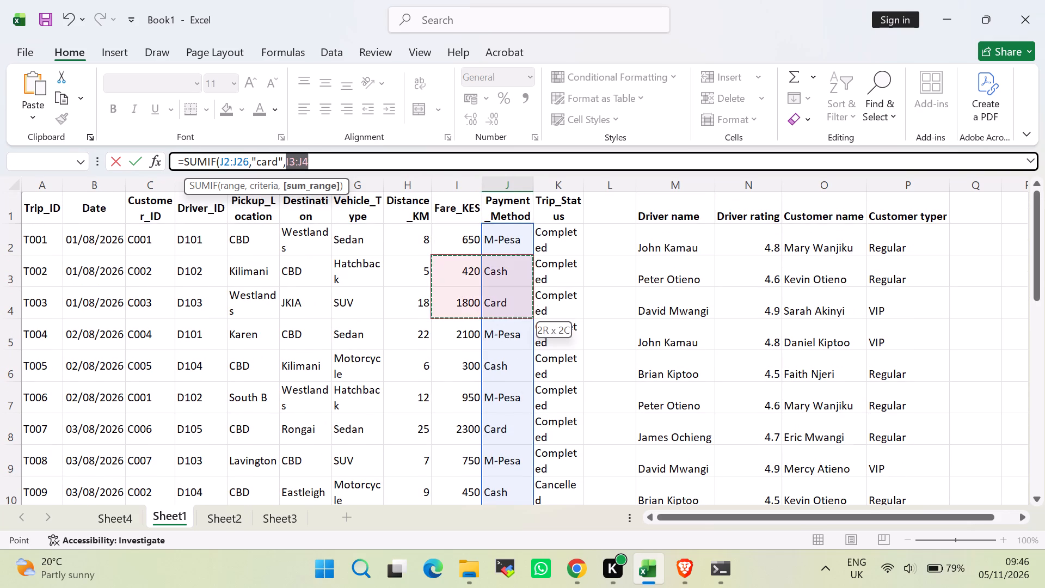
left_click_drag(487, 308, 480, 300)
left_click_drag(454, 239, 460, 244)
left_click_drag(482, 254, 478, 280)
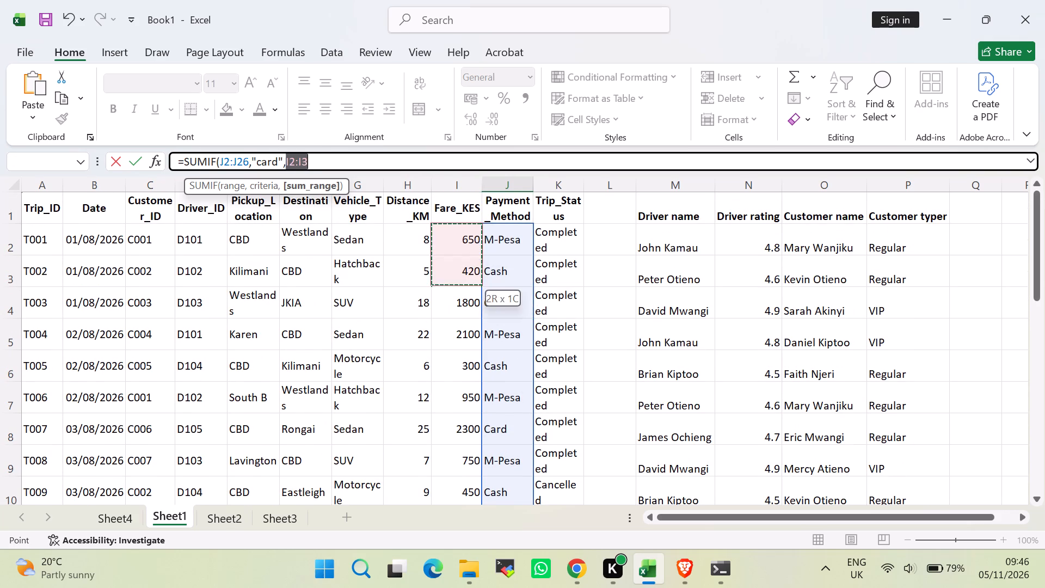
left_click_drag(478, 280, 475, 512)
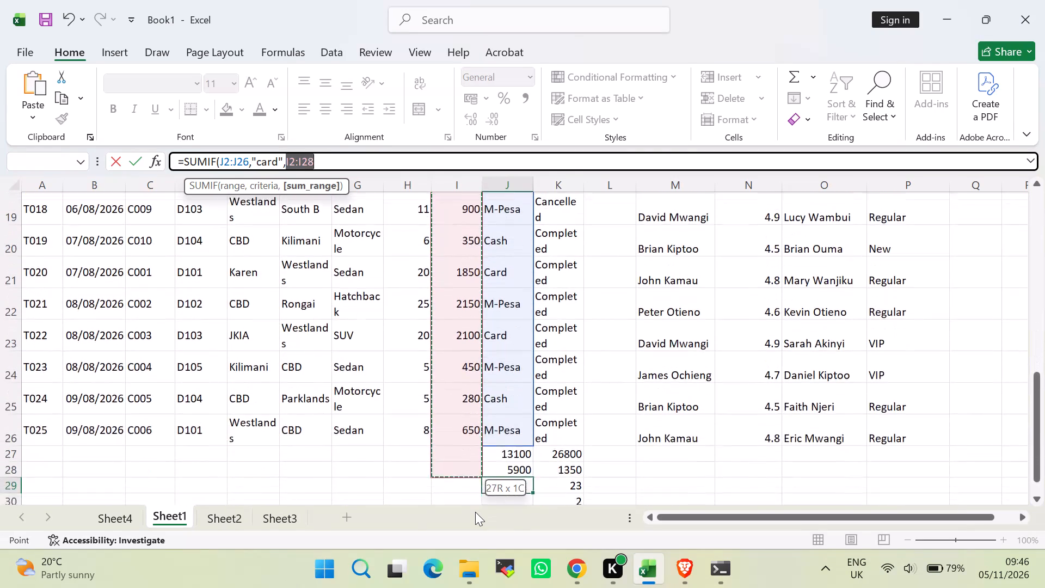
left_click_drag(475, 512, 468, 399)
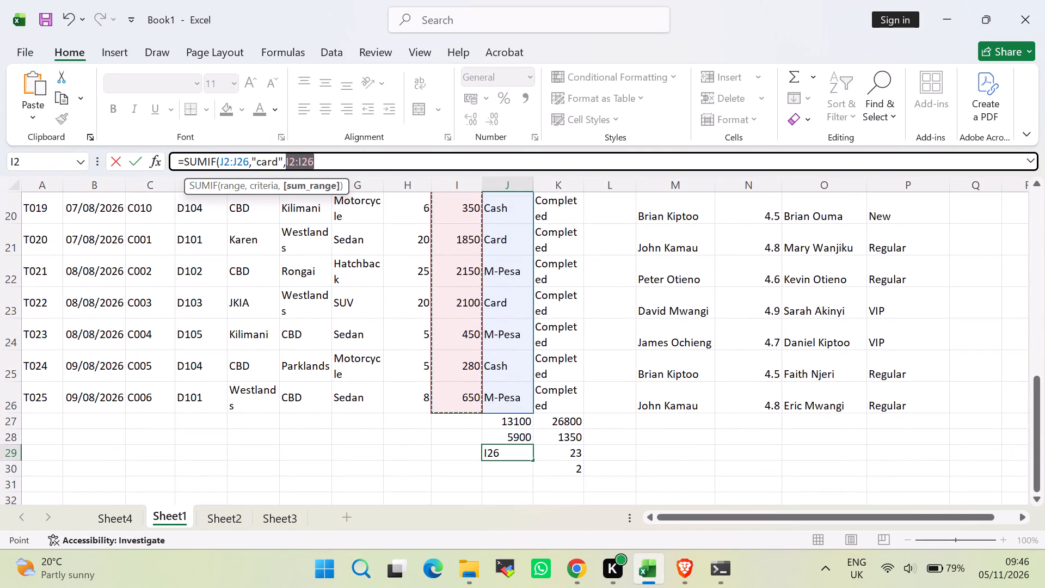
key("shift+parenright")
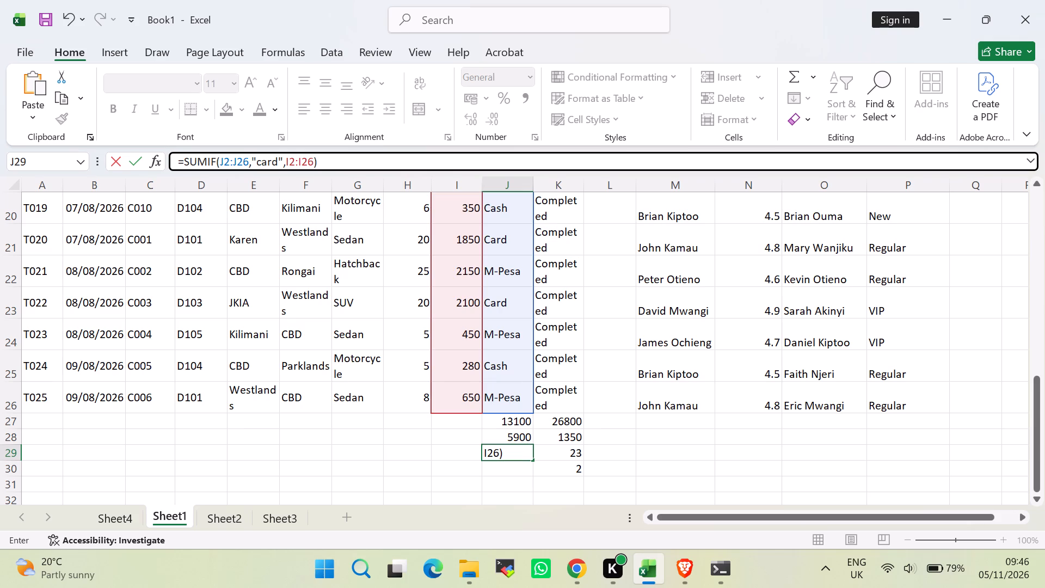
key("Return")
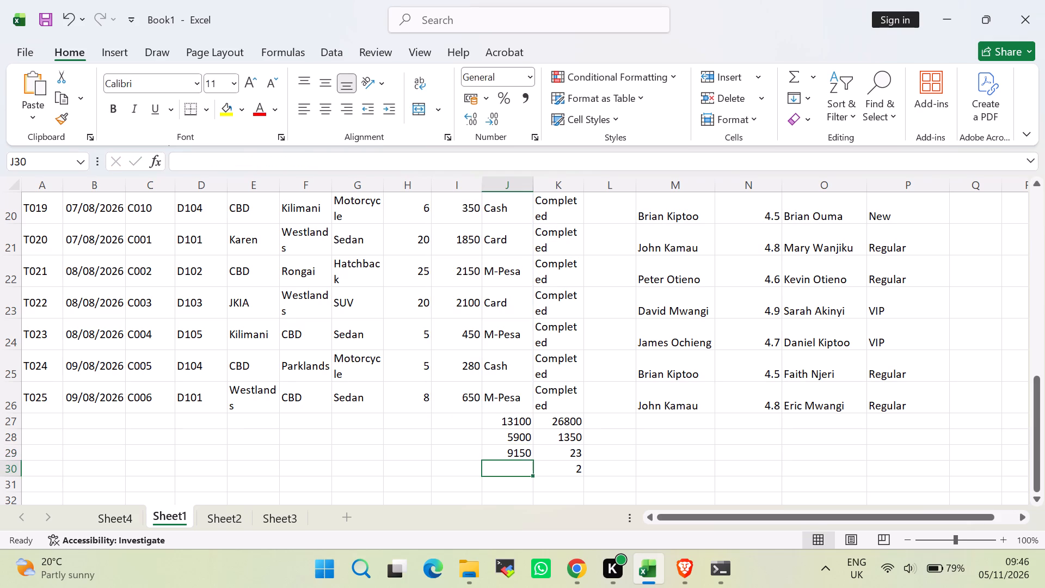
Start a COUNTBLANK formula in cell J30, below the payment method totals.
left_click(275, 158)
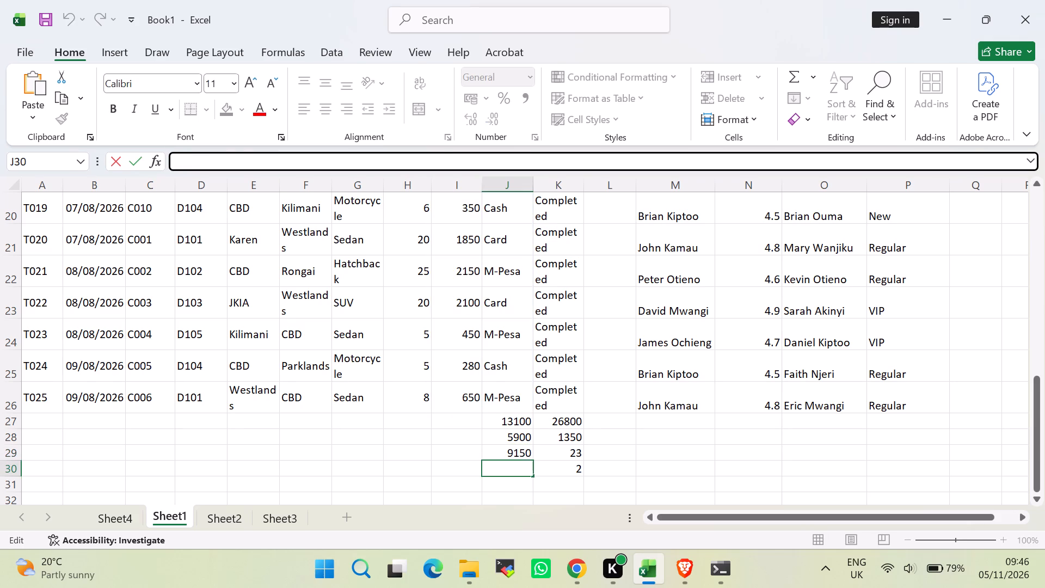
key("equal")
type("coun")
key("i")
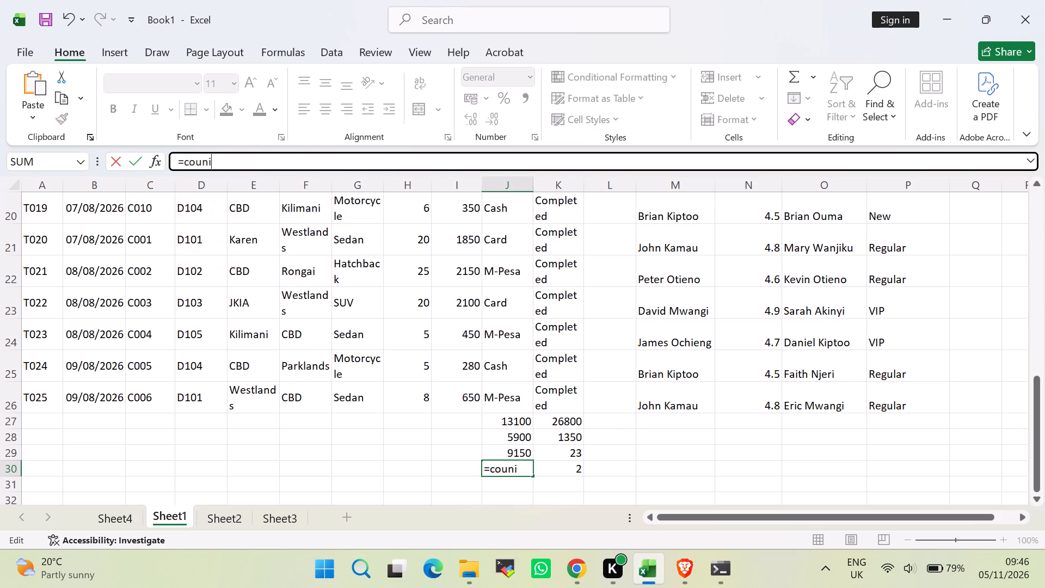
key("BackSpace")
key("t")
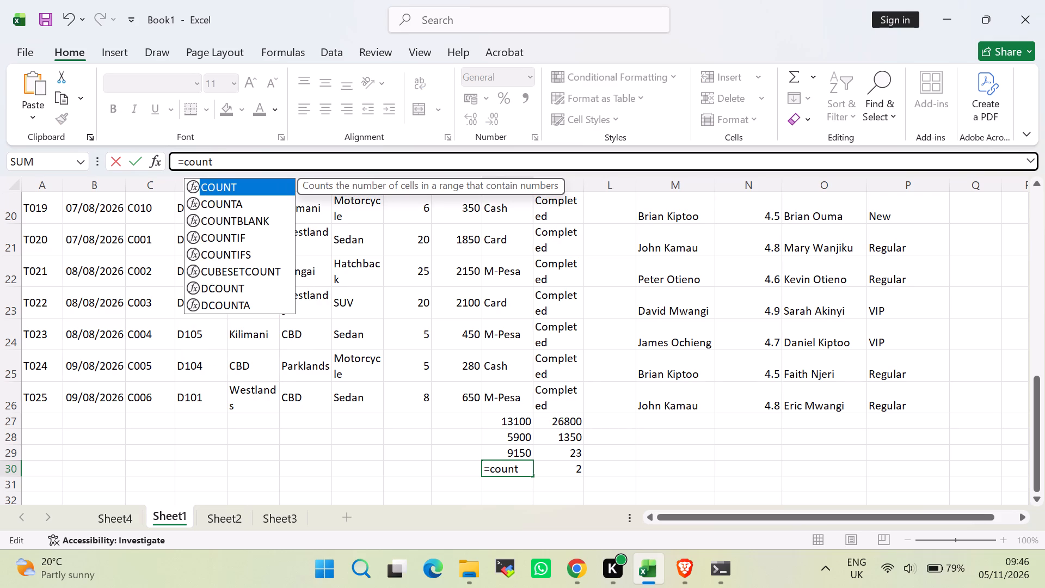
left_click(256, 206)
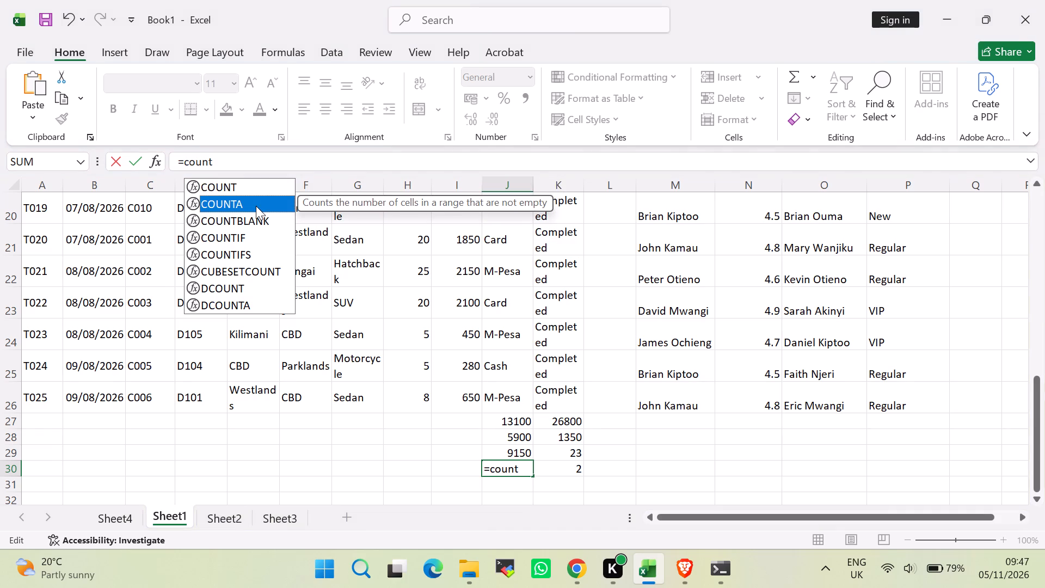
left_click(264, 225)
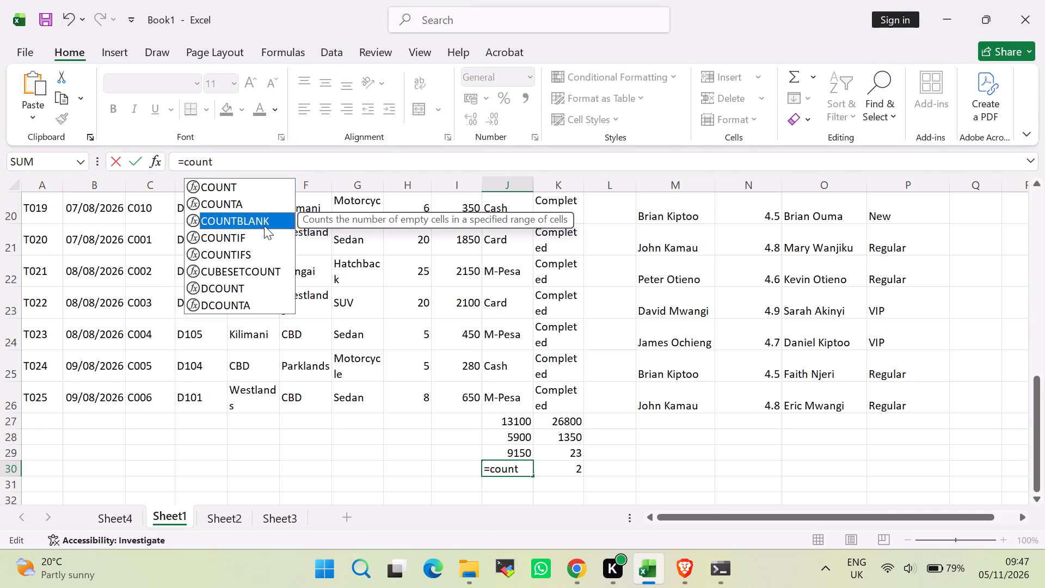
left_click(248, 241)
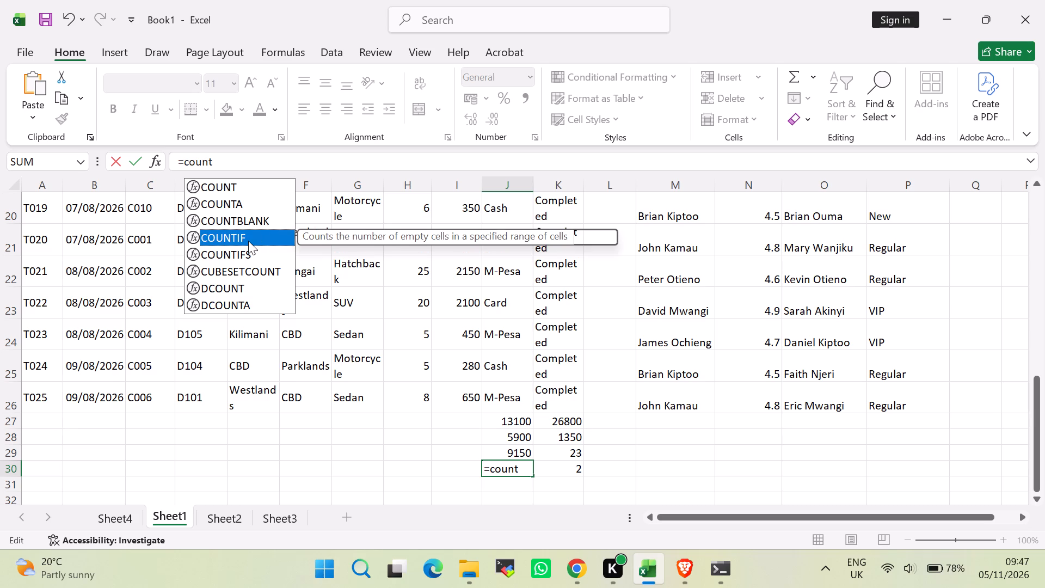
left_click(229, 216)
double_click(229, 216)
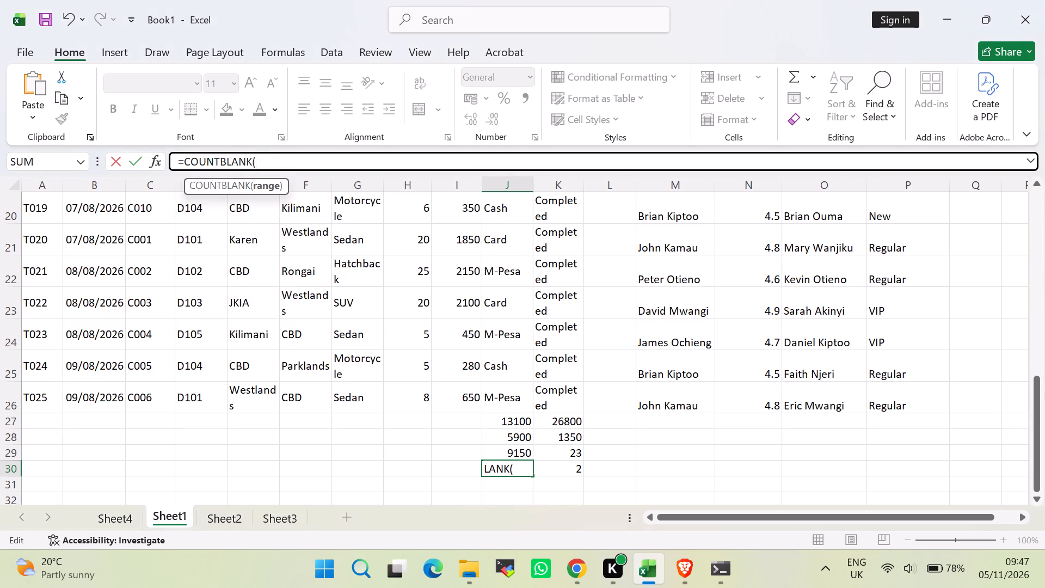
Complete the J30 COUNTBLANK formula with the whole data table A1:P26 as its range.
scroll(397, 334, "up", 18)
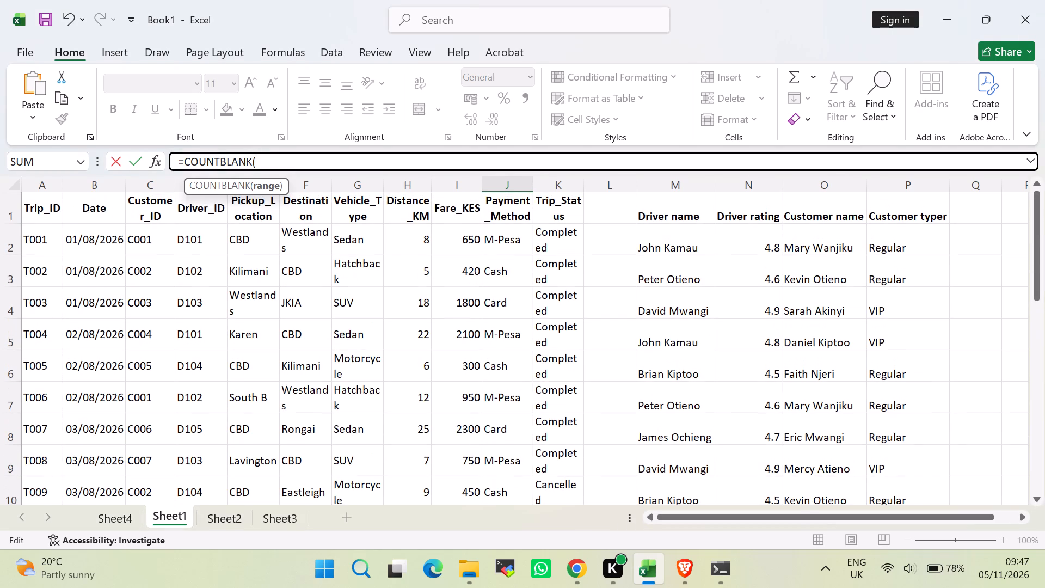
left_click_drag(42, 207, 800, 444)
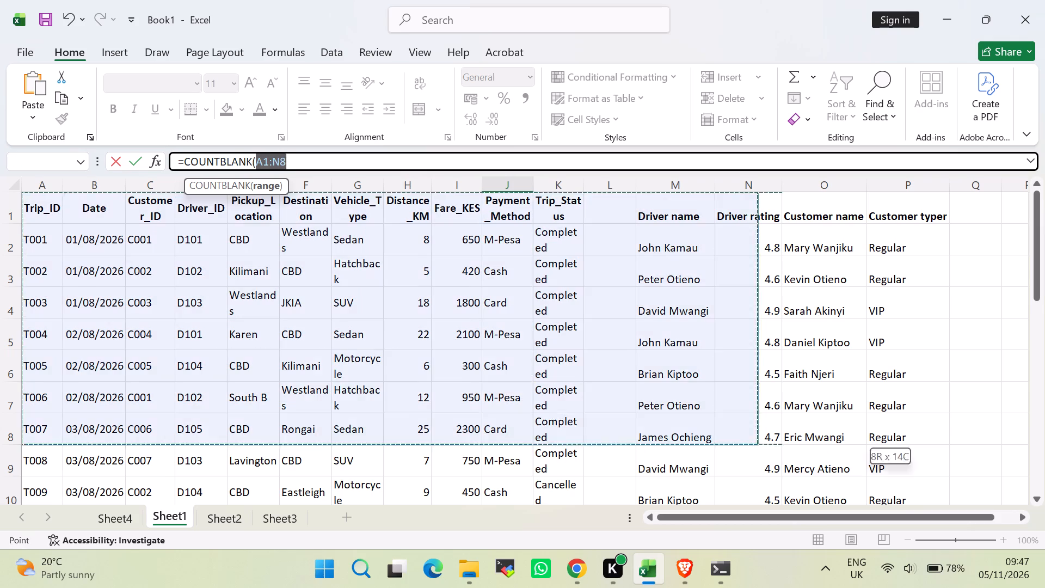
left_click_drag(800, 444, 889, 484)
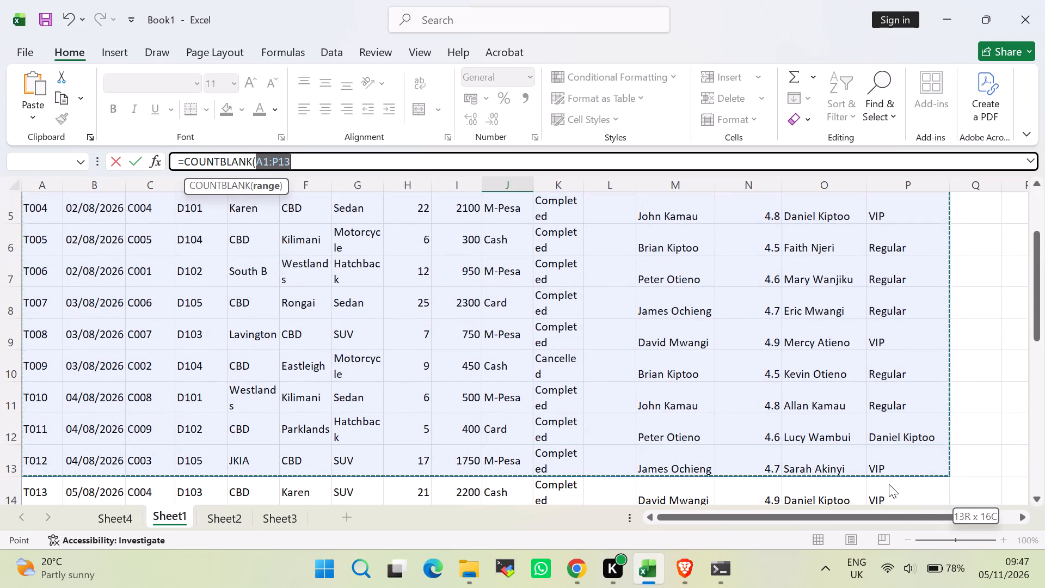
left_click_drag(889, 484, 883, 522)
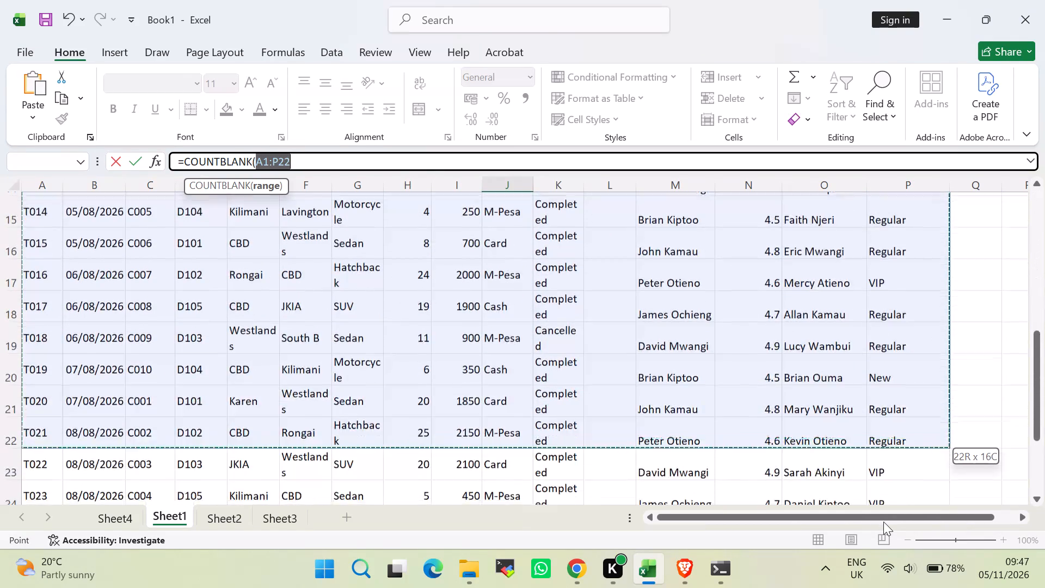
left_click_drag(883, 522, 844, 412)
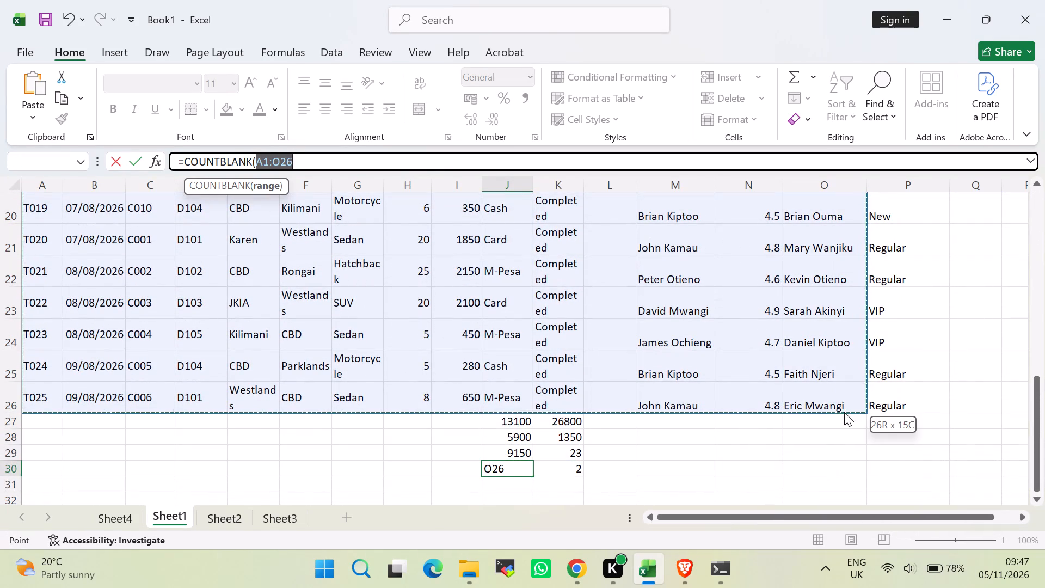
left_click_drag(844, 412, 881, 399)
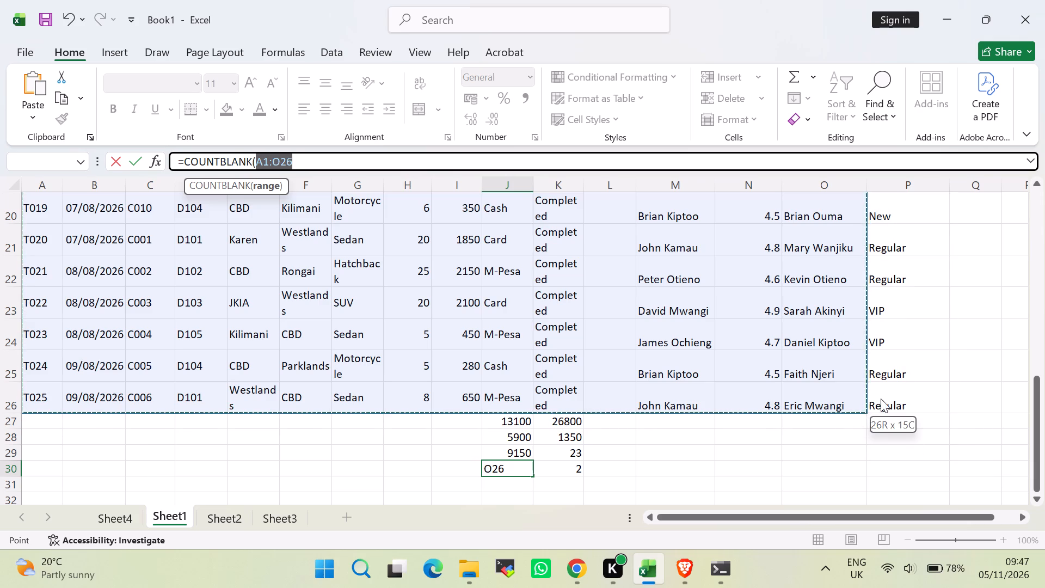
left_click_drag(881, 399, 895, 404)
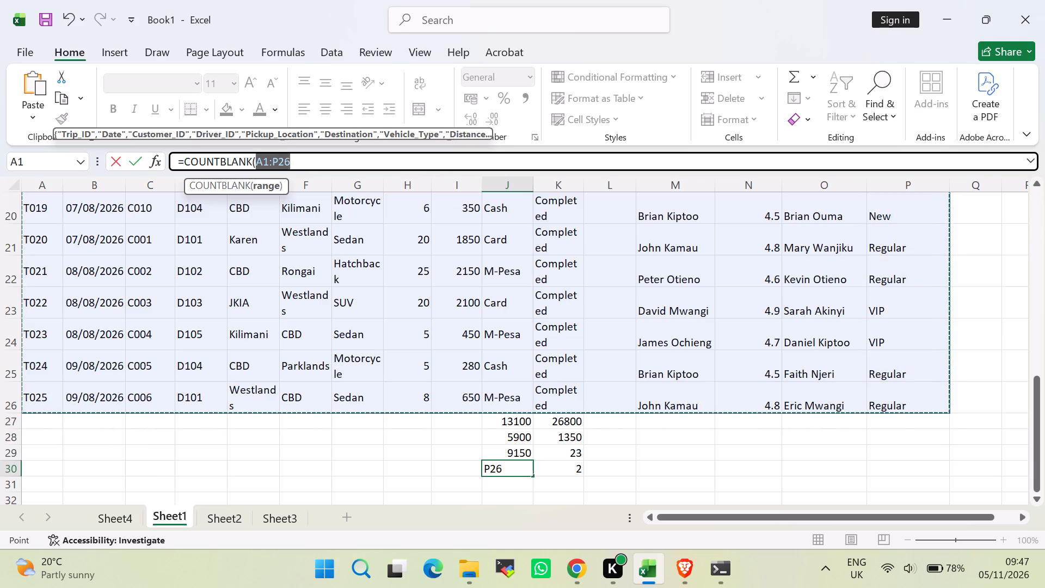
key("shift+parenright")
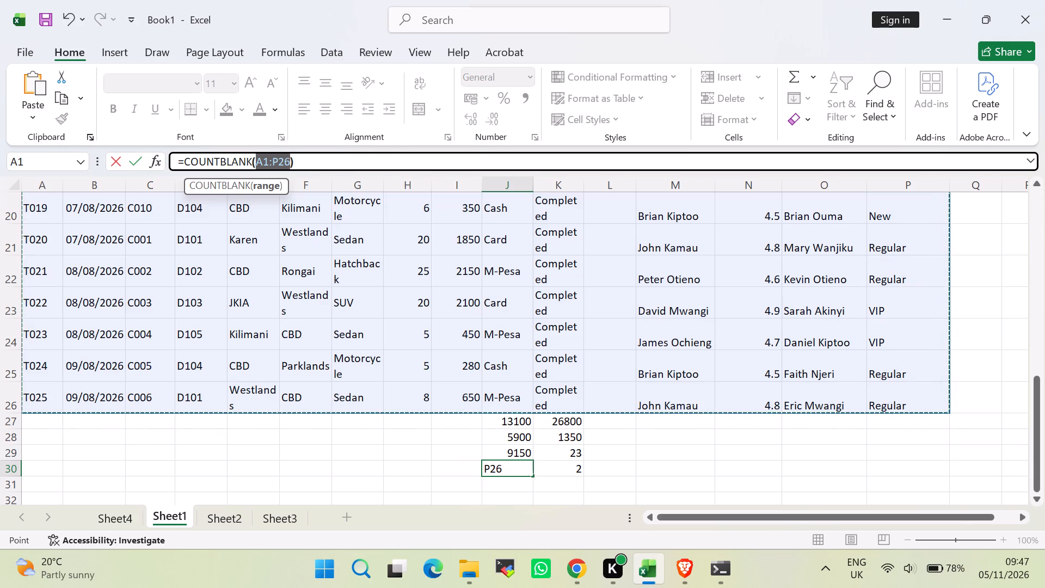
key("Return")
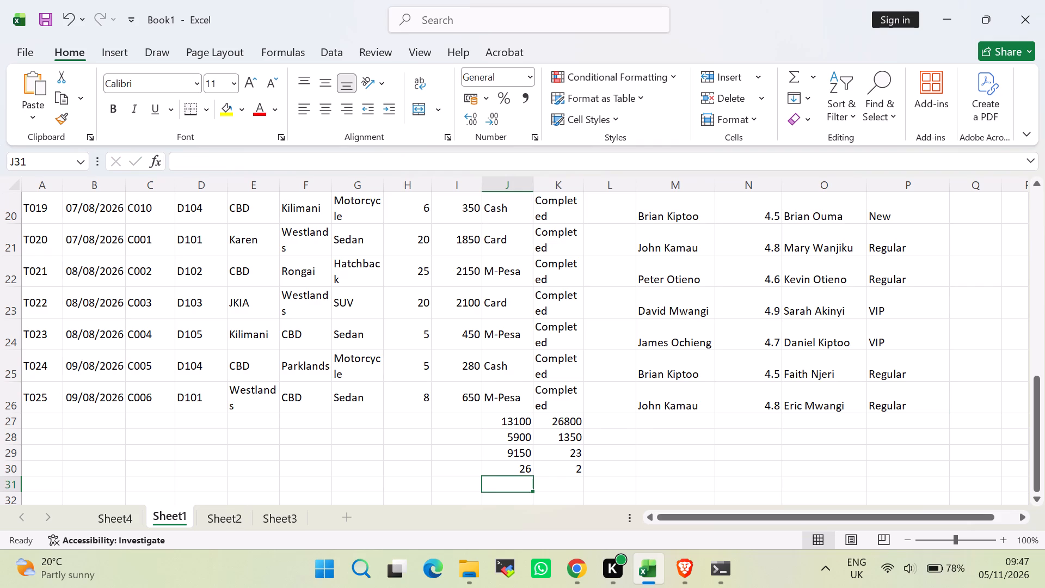
Replace the COUNTBLANK function and its range in J30 with the COUNTIF function.
left_click(500, 467)
left_click(309, 164)
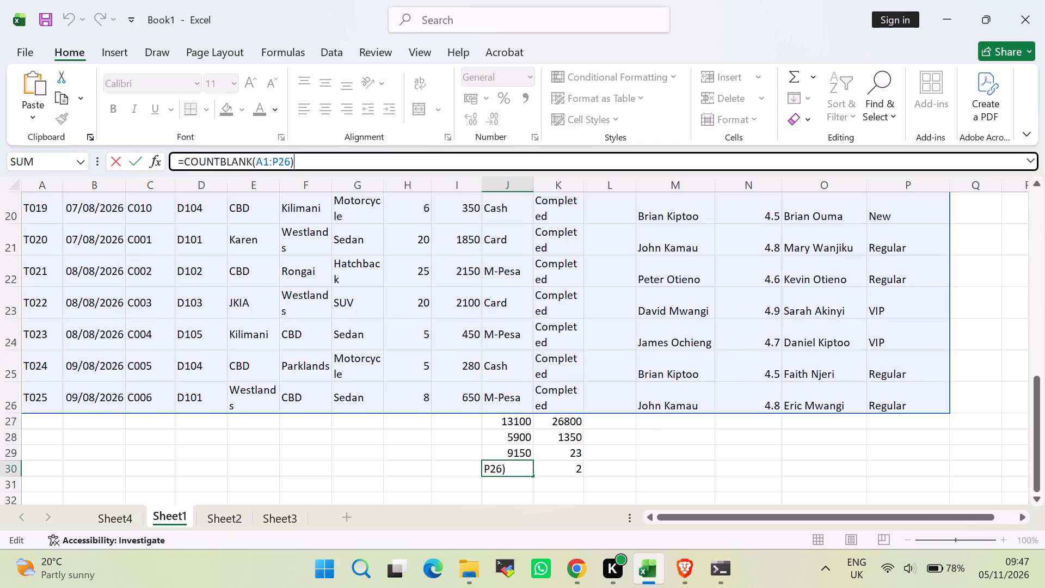
left_click(309, 163)
left_click_drag(306, 161, 218, 150)
key("BackSpace")
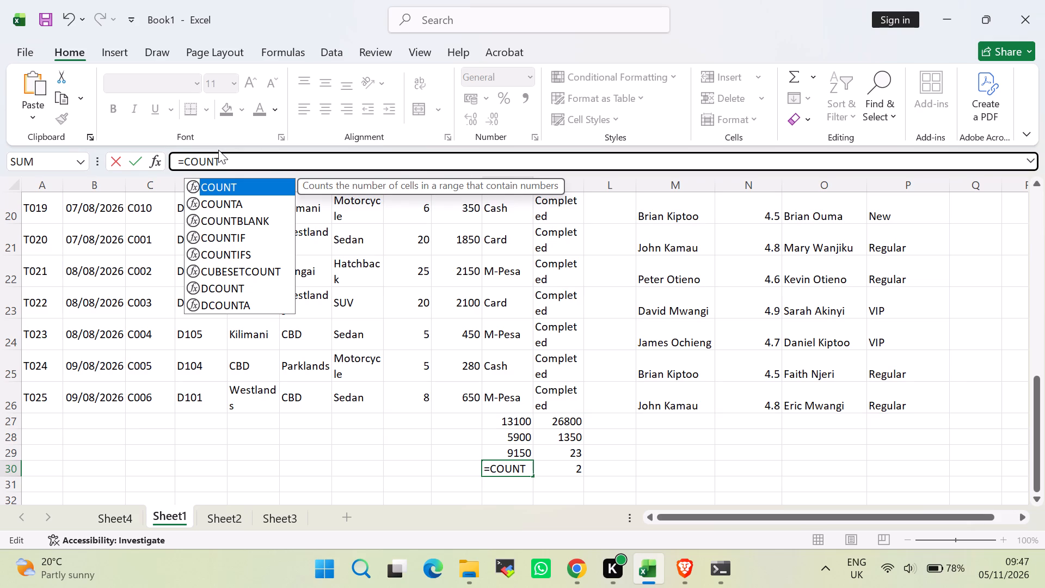
double_click(247, 241)
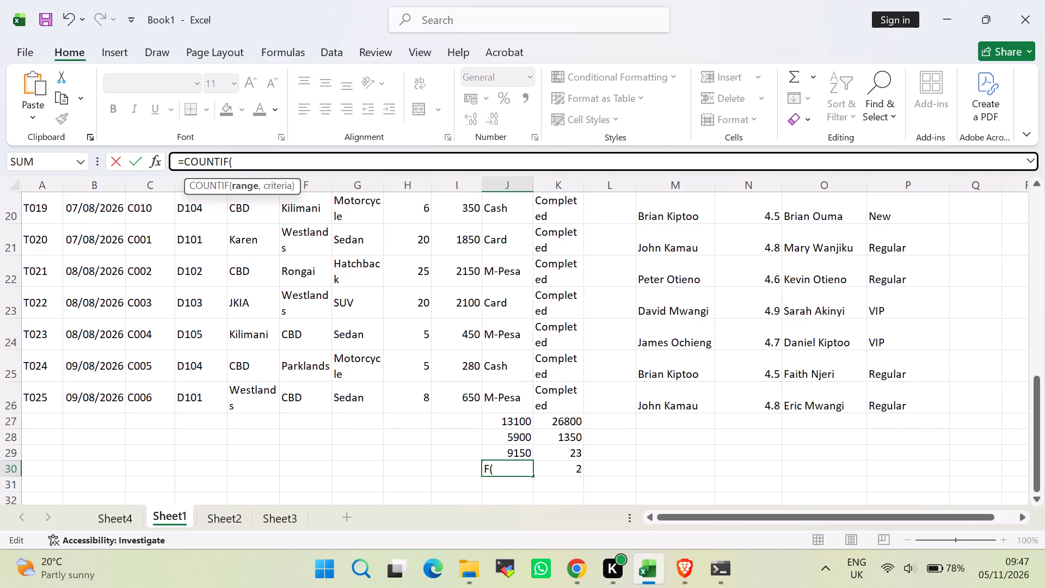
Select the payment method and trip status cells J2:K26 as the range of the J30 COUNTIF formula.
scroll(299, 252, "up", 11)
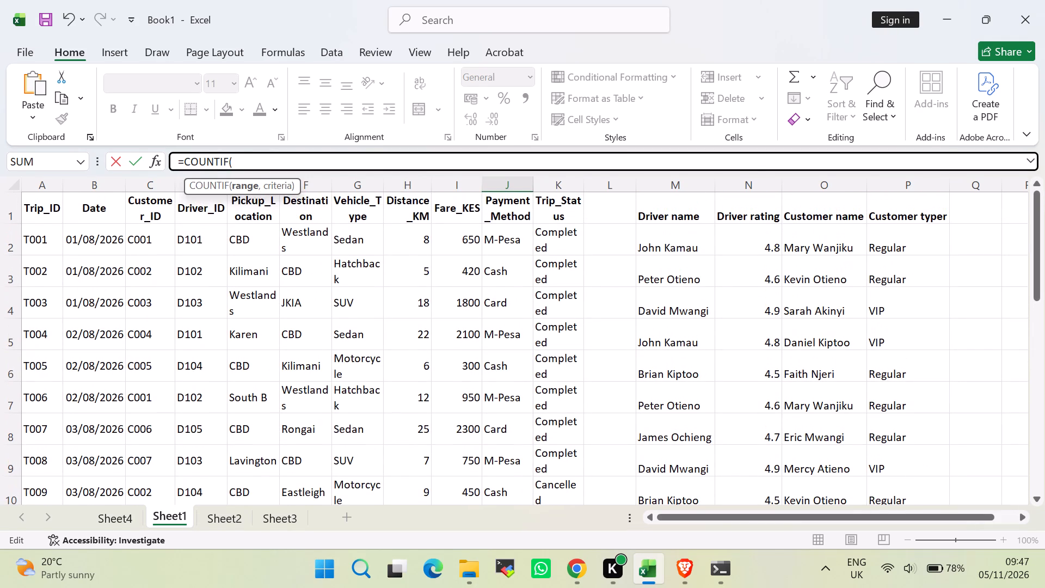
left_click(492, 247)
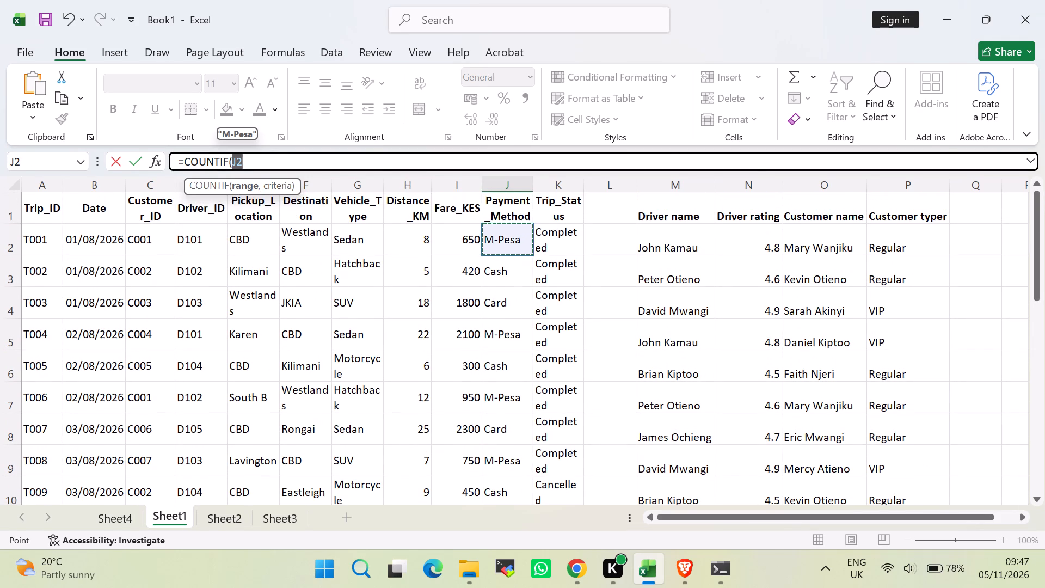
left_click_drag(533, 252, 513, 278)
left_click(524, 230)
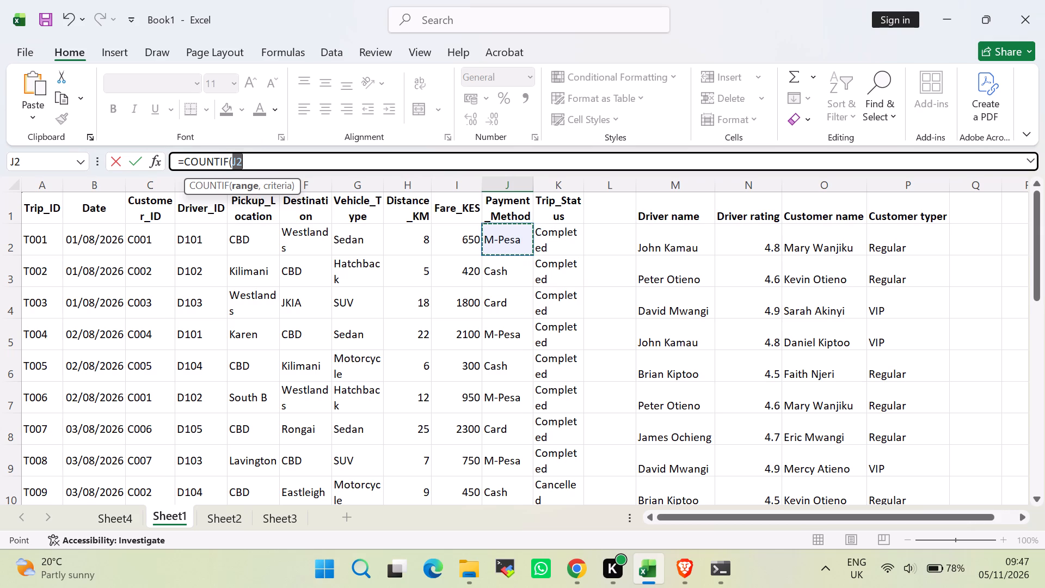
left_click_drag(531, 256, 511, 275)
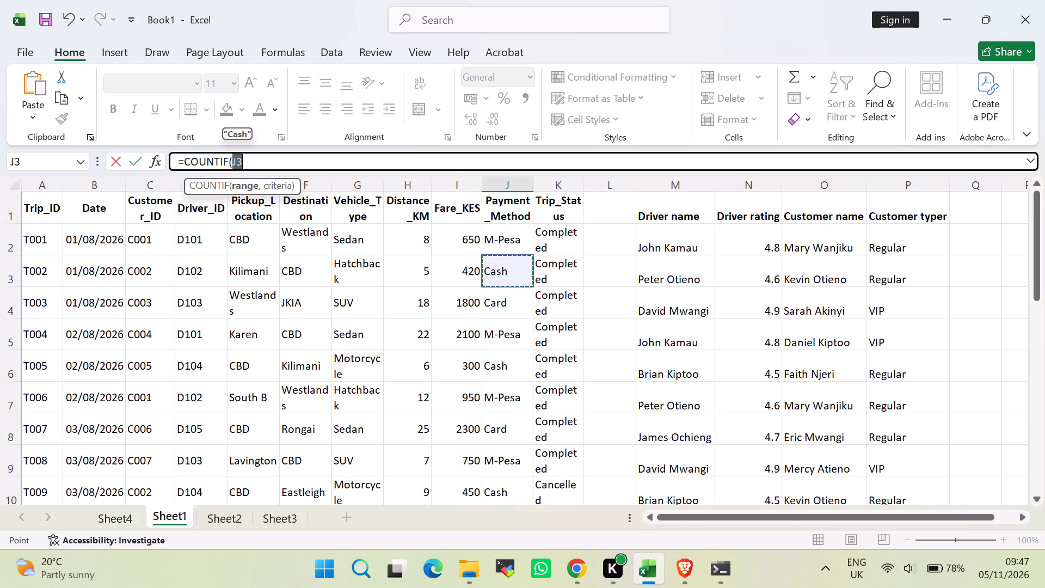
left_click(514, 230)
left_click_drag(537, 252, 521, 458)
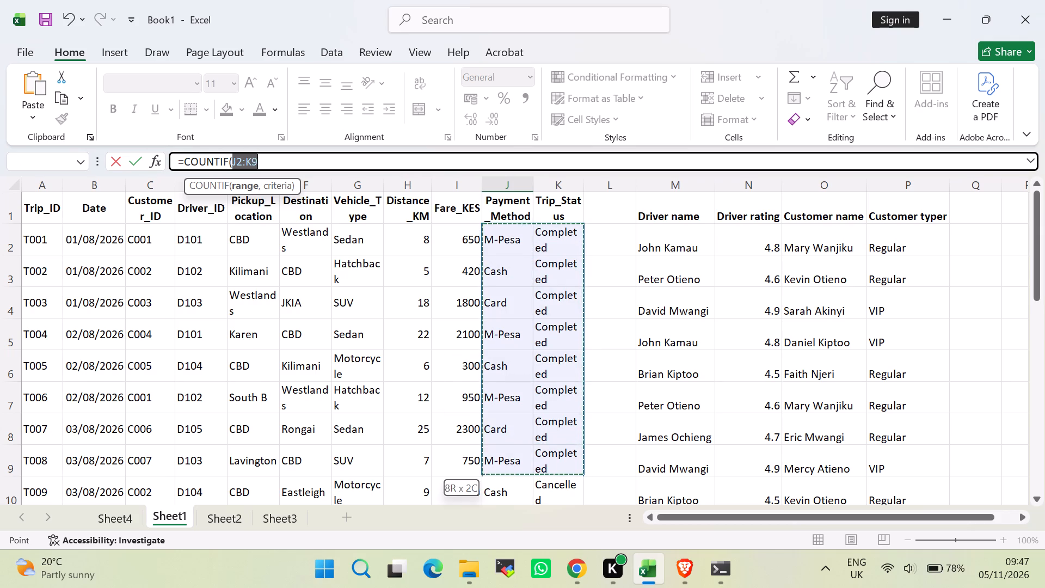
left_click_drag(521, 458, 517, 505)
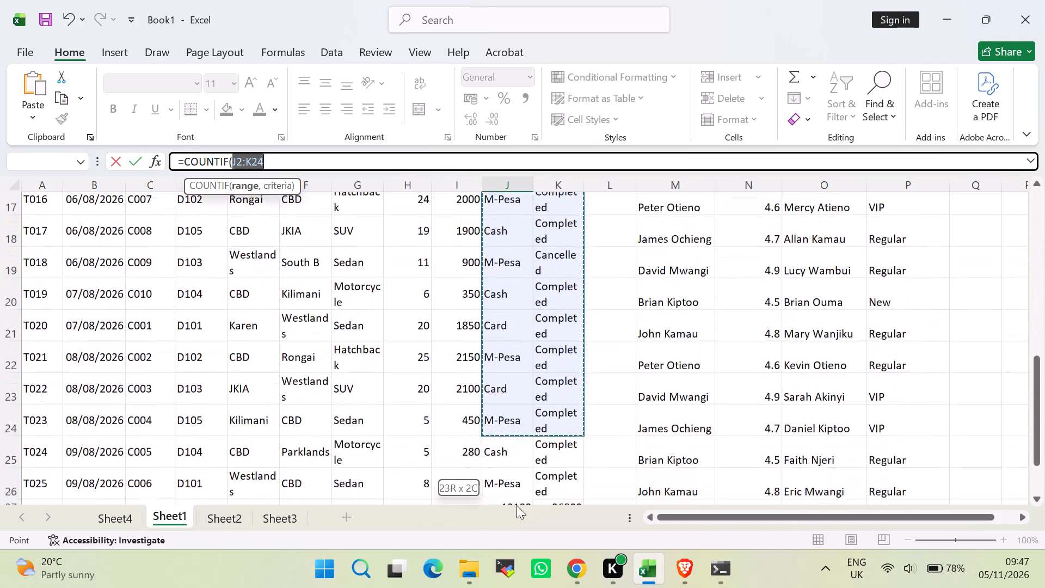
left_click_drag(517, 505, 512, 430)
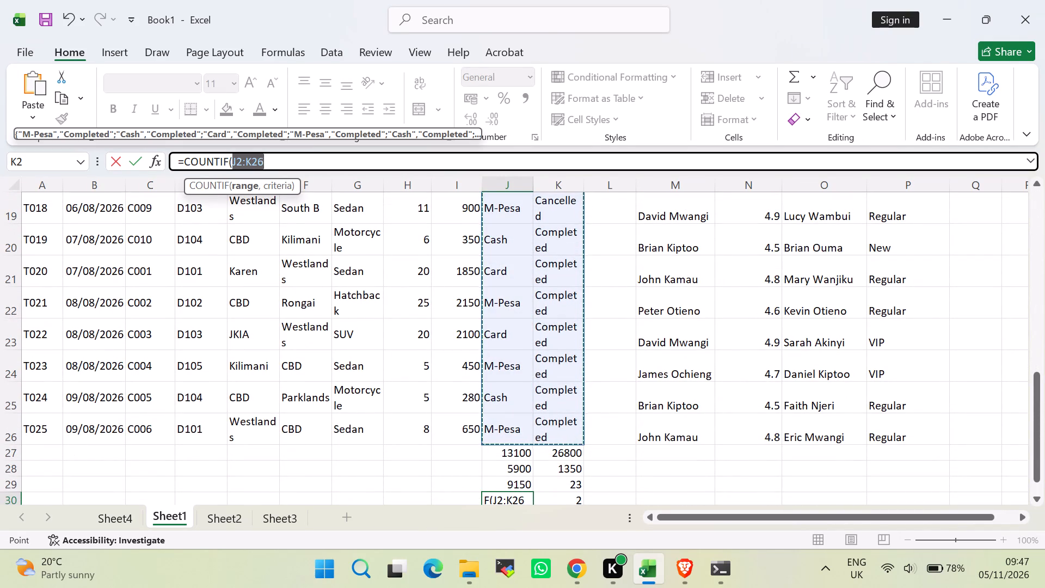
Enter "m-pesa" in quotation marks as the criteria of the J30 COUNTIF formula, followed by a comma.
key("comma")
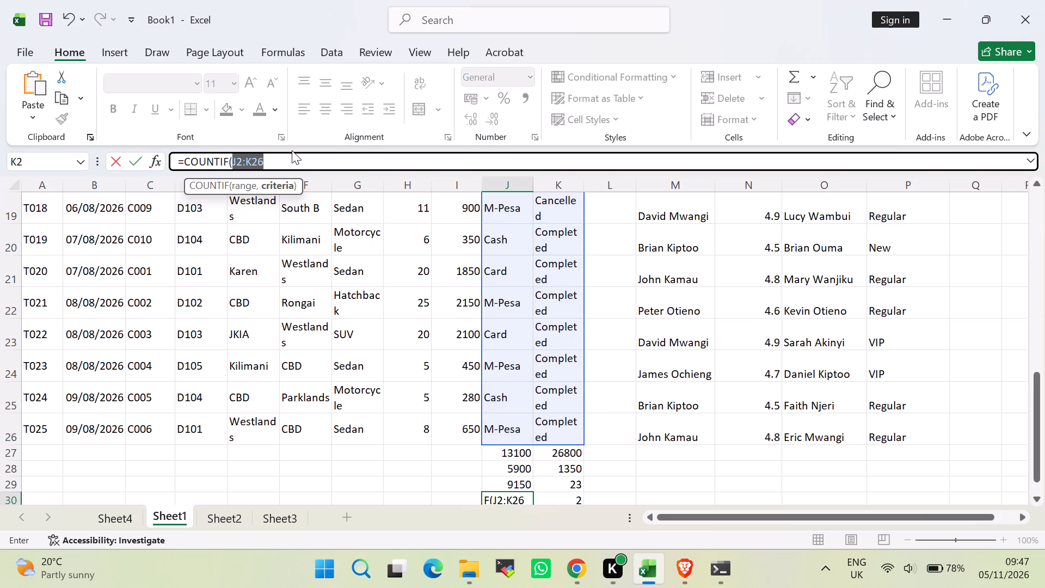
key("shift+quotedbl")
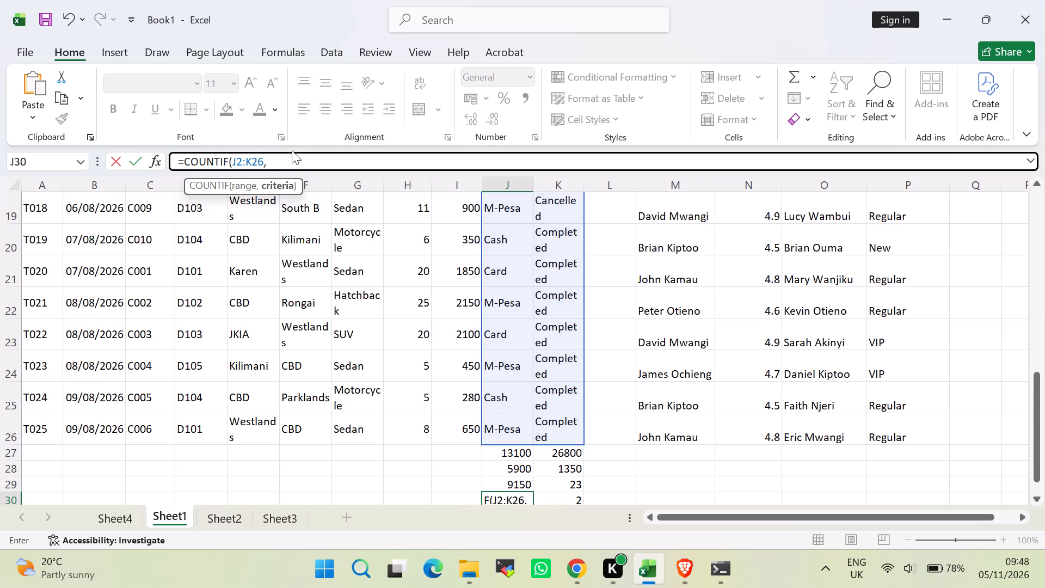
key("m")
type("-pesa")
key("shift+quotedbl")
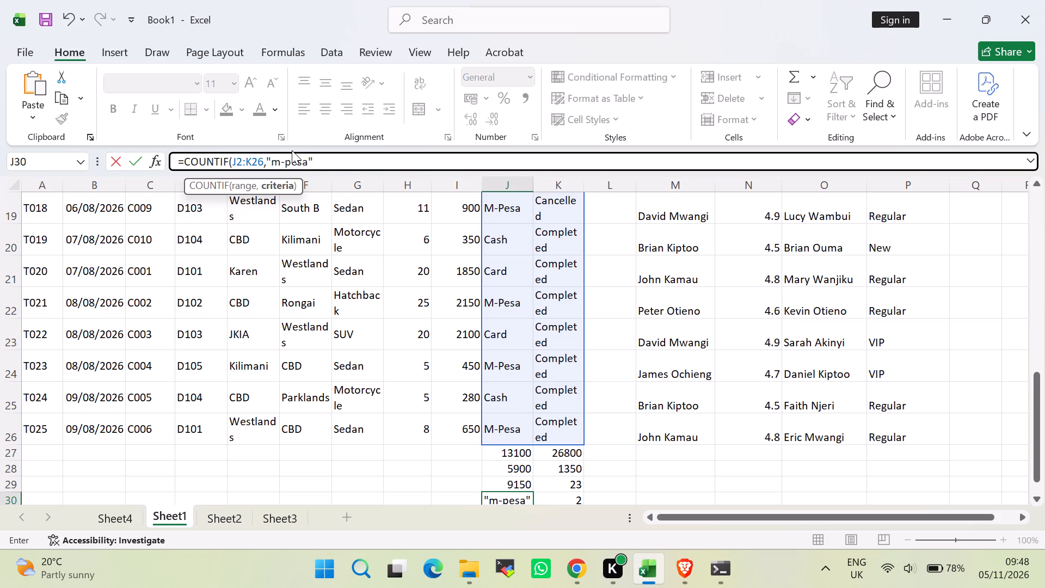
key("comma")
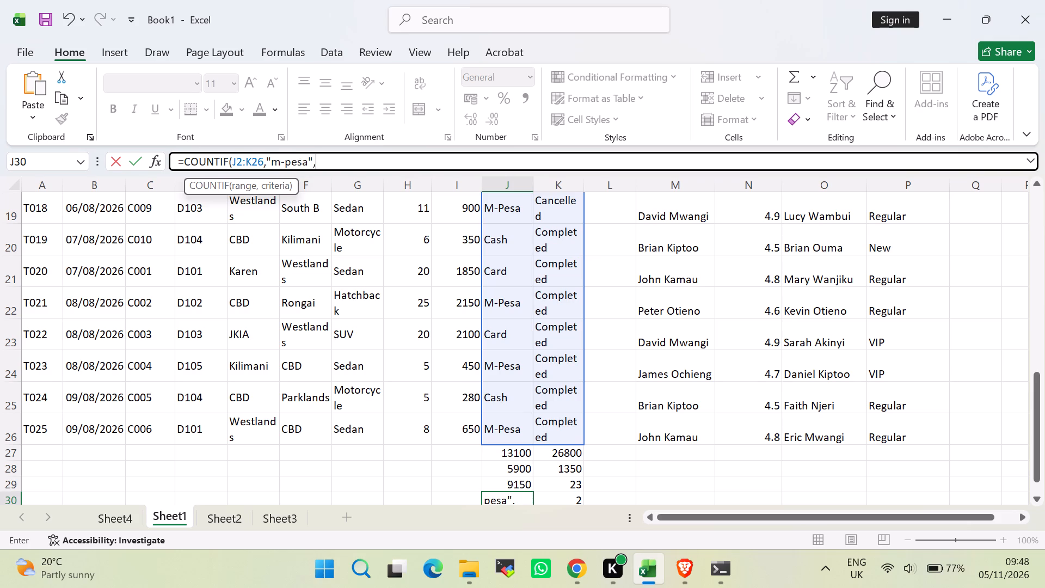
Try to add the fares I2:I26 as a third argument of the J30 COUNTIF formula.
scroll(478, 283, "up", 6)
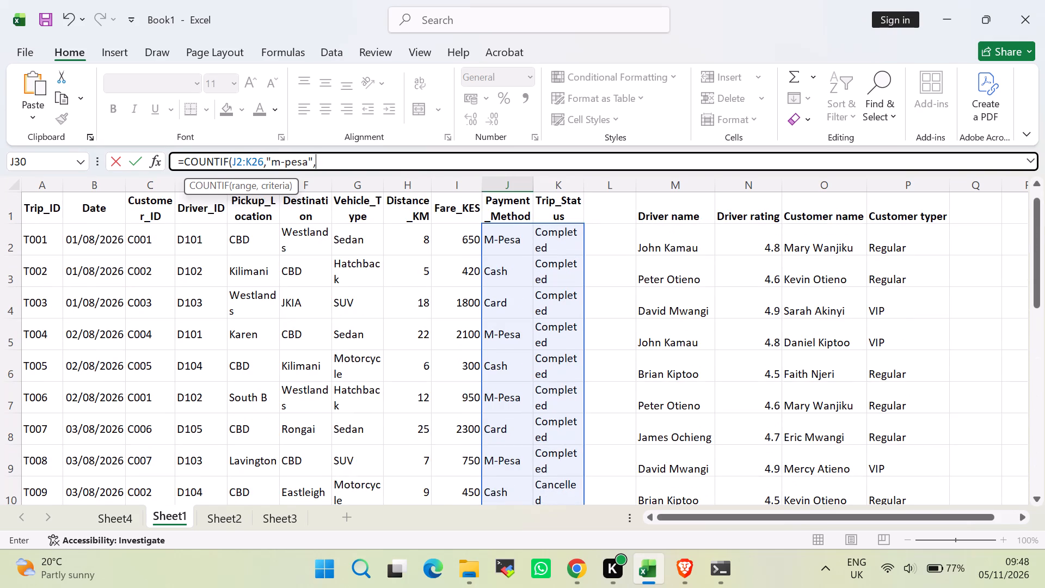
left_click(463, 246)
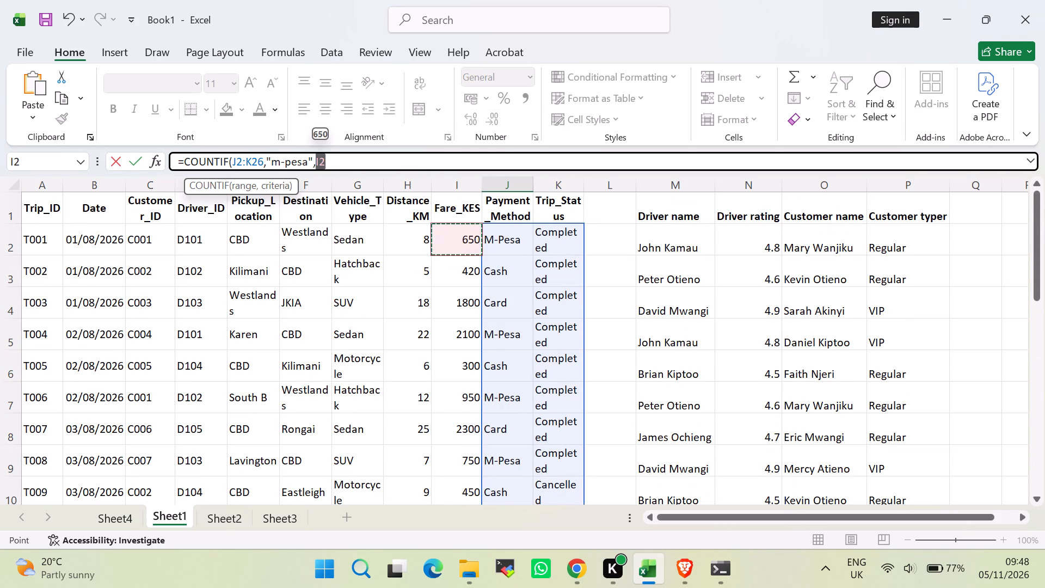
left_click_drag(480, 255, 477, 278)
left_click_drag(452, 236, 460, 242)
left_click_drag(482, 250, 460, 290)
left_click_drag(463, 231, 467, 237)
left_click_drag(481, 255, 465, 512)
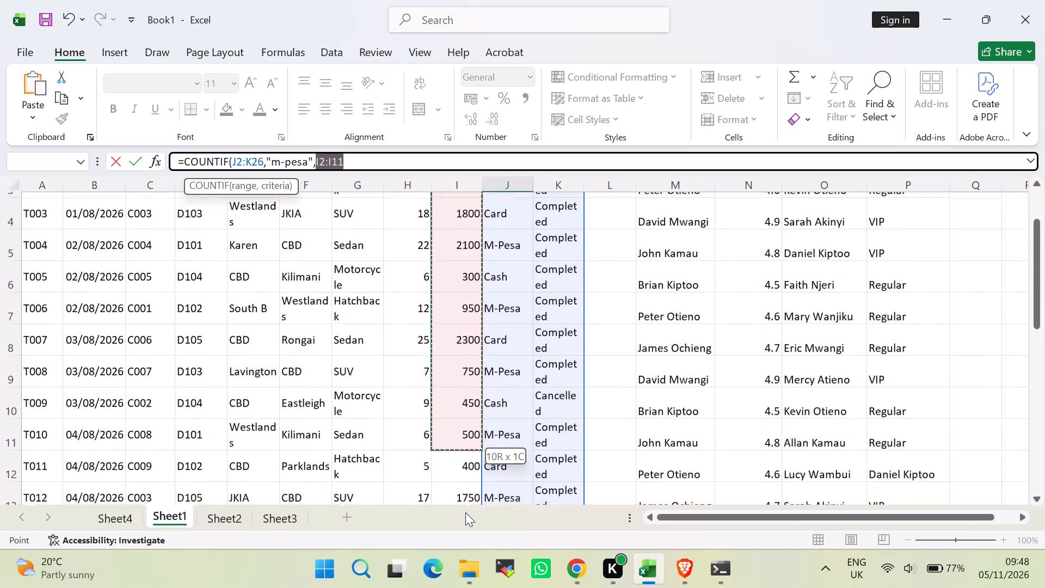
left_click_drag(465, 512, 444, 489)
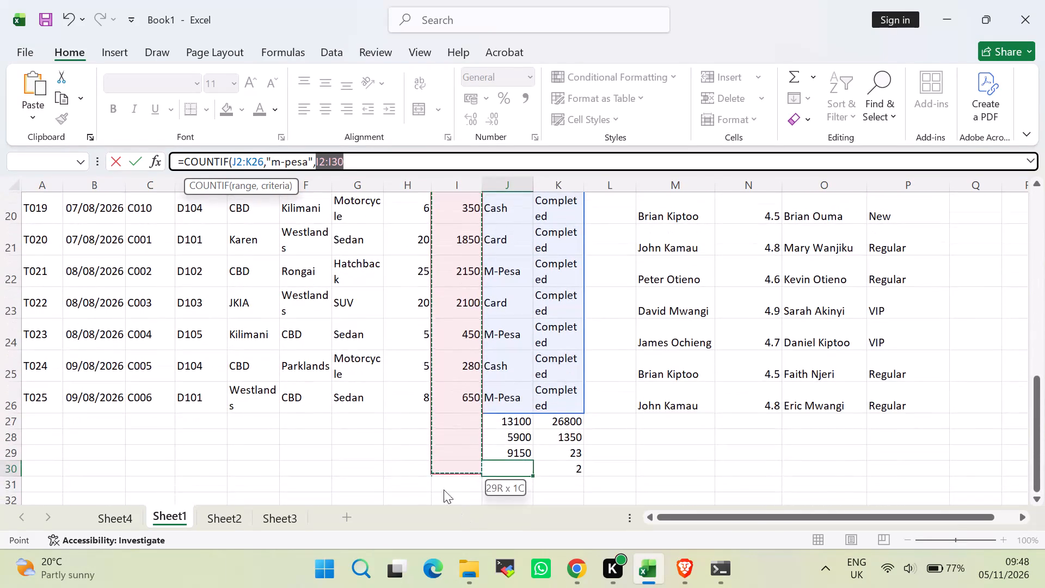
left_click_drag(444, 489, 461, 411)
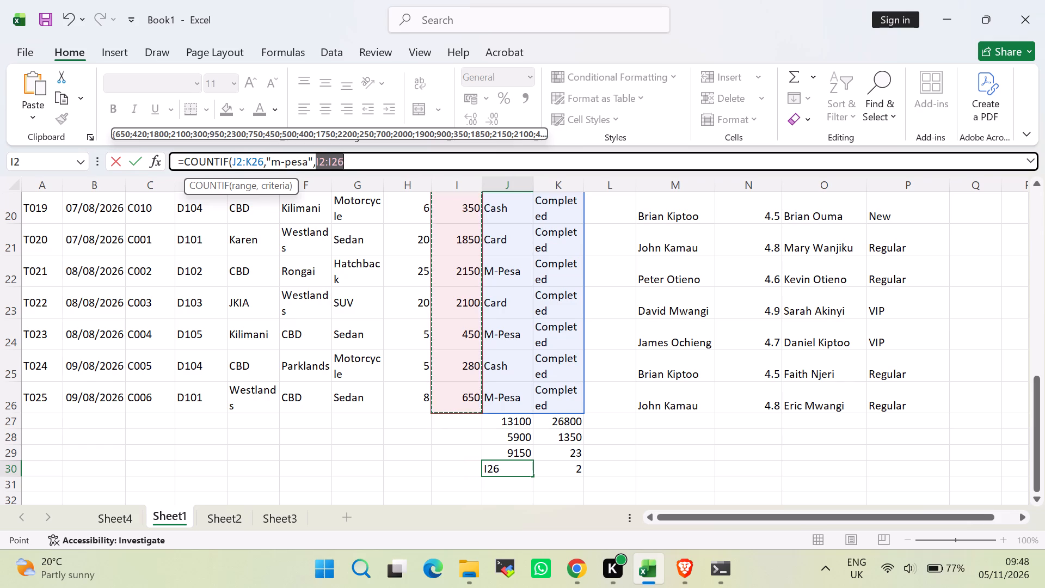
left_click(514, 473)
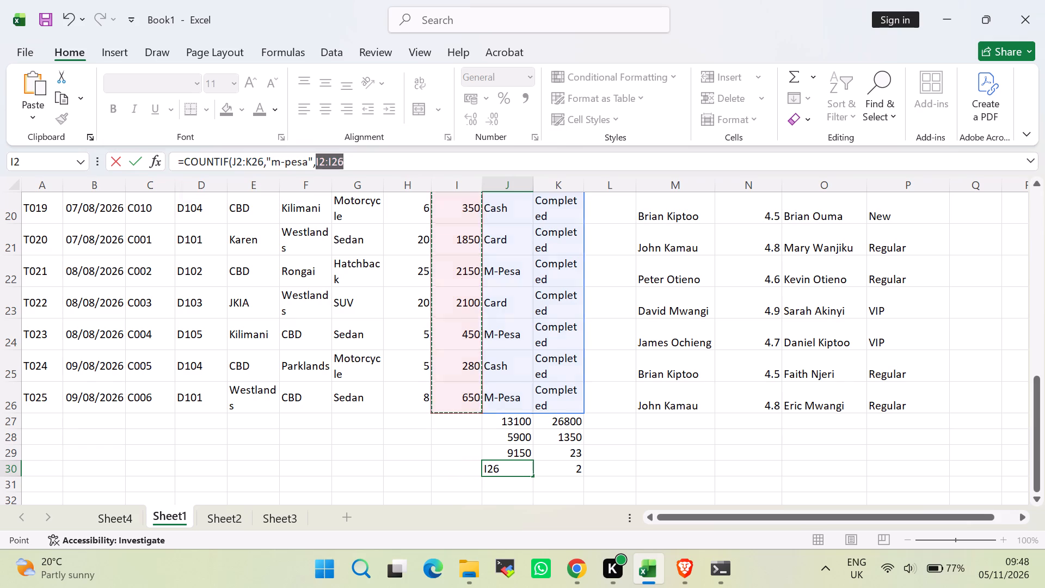
Clear the whole formula from J30 and start a fresh COUNTIF function there.
left_click_drag(371, 151, 320, 155)
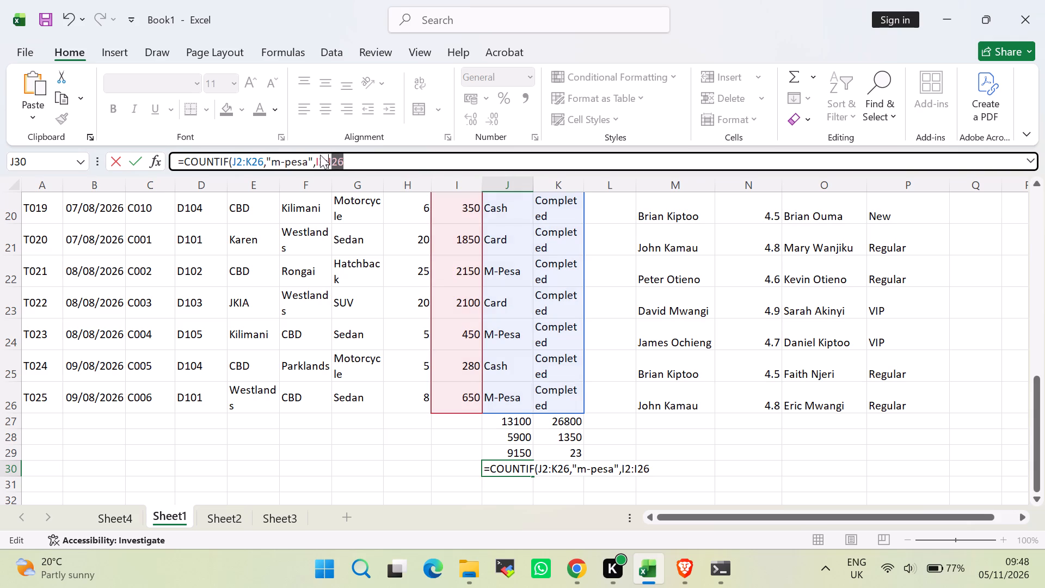
left_click_drag(320, 155, 158, 194)
key("BackSpace")
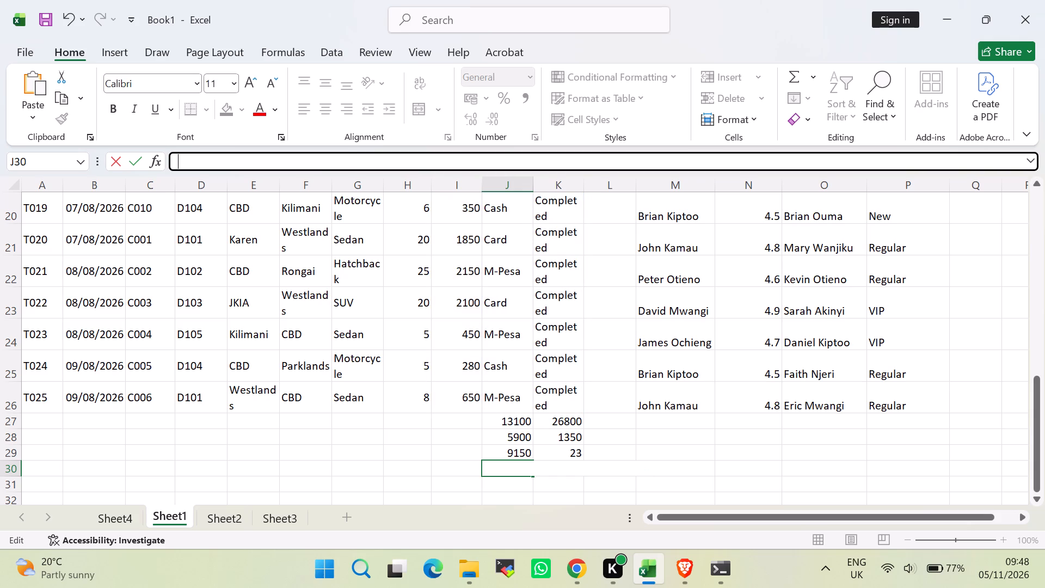
type("=couni")
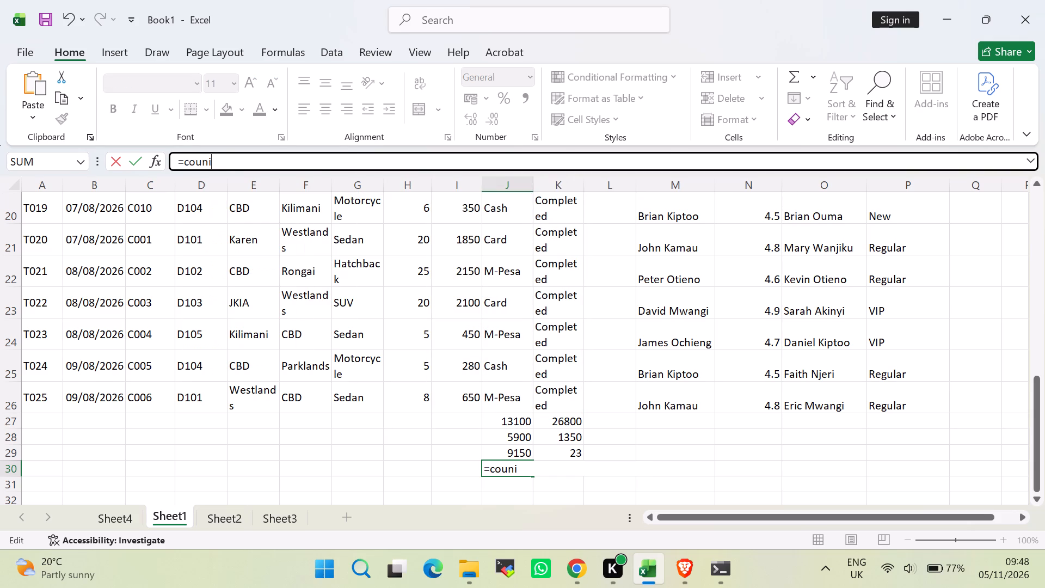
key("BackSpace")
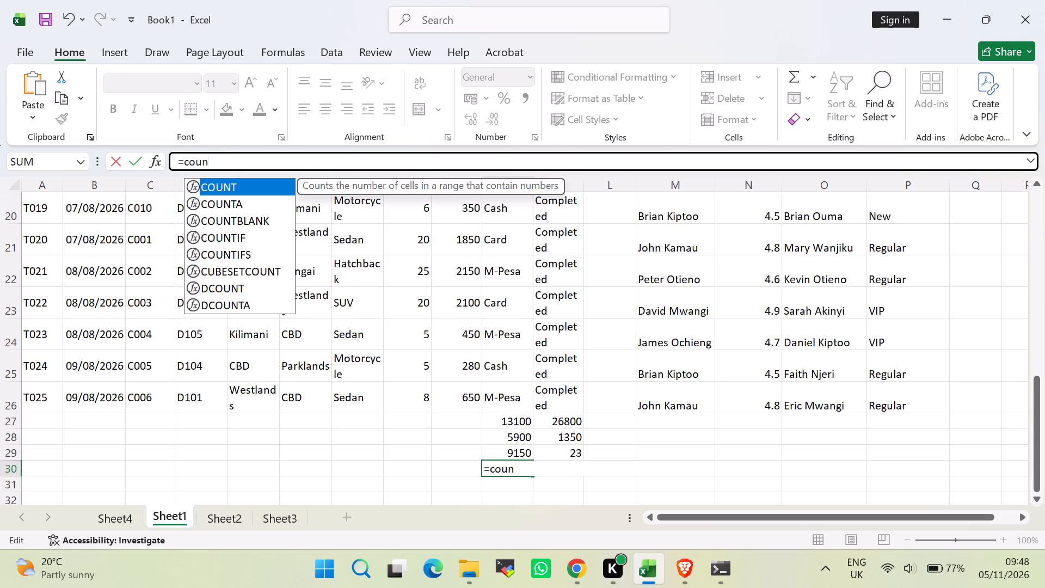
key("t")
double_click(250, 235)
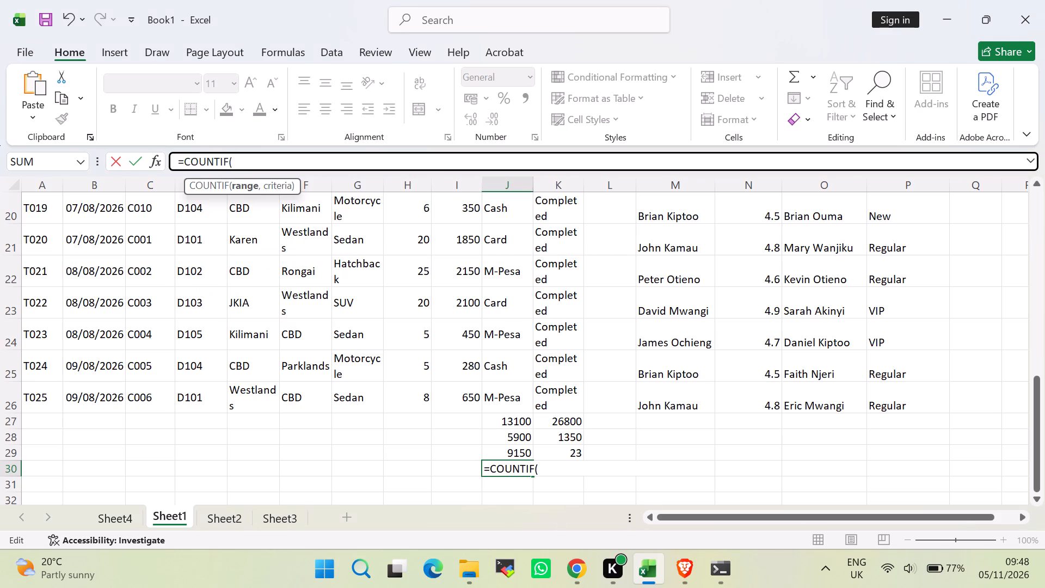
Select only the payment method cells J2:J26 as the range of the new COUNTIF formula.
scroll(508, 271, "up", 4)
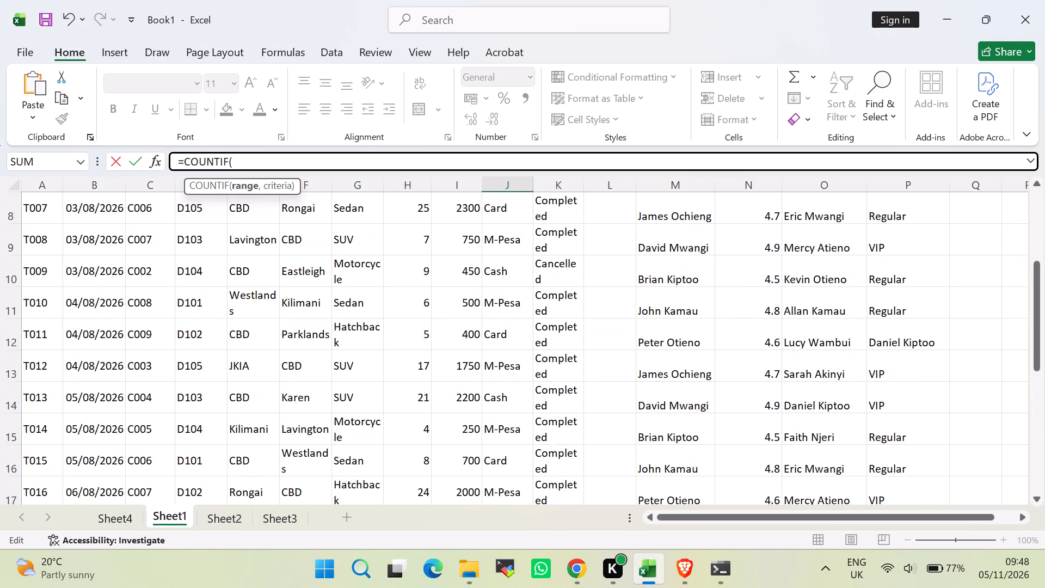
scroll(499, 262, "up", 2)
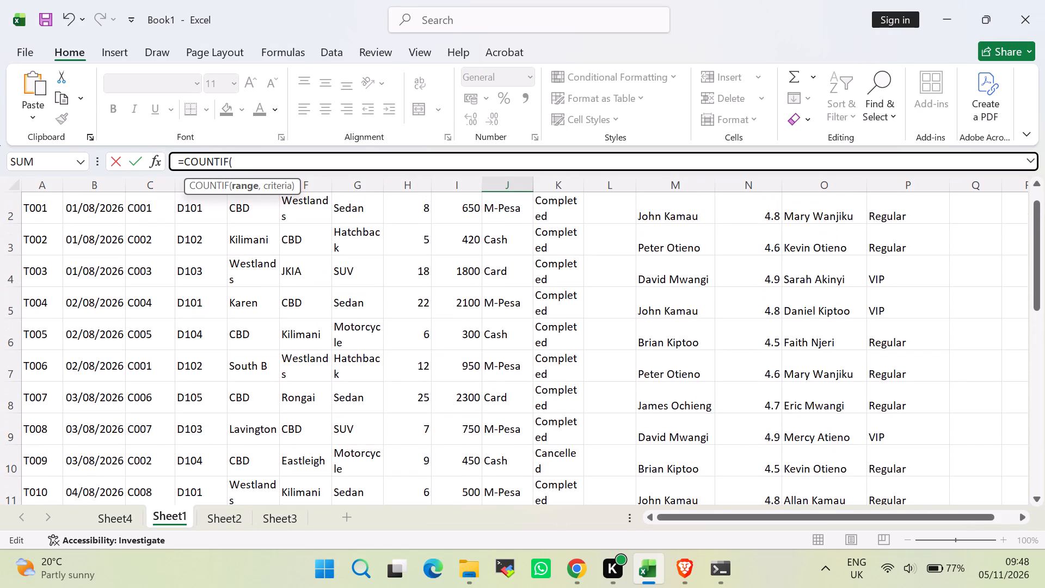
left_click(491, 211)
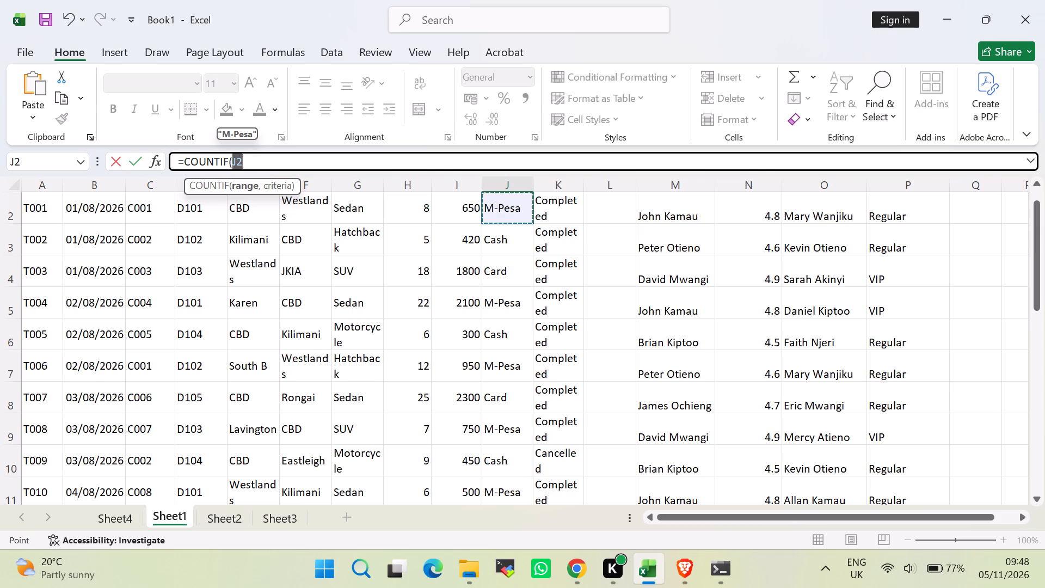
left_click_drag(532, 222, 500, 278)
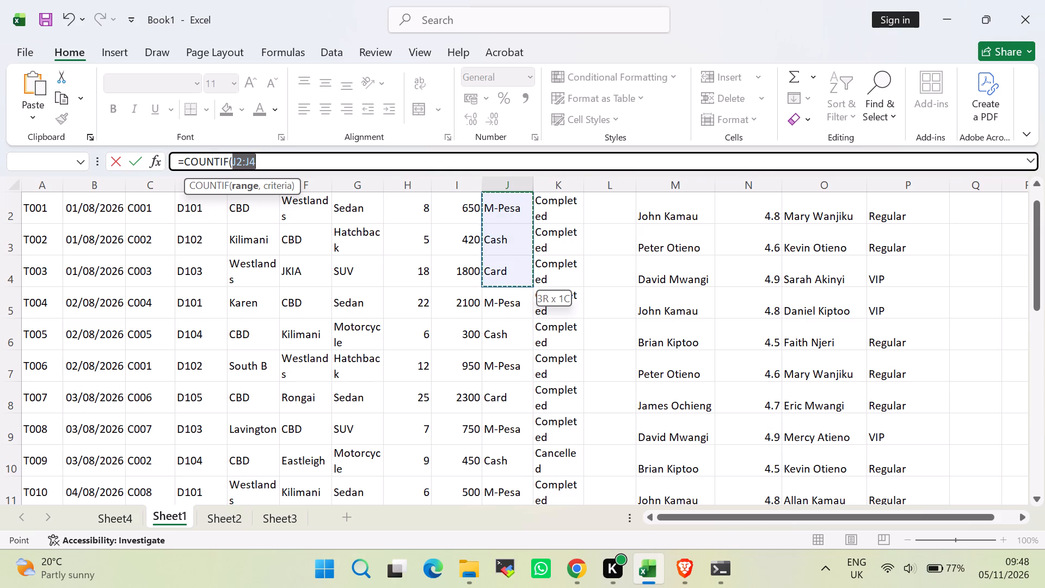
left_click_drag(500, 278, 497, 432)
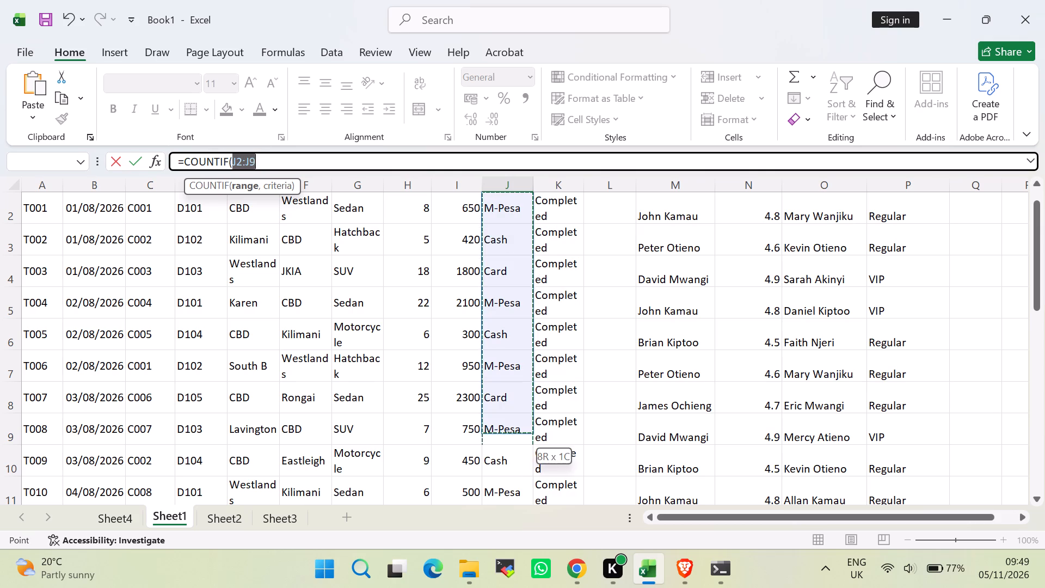
left_click_drag(497, 432, 491, 492)
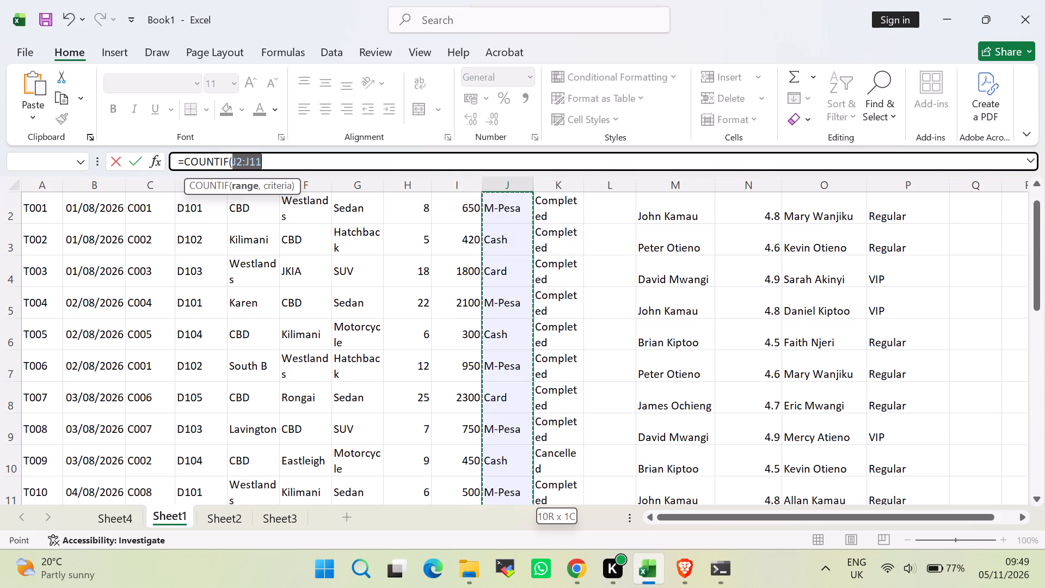
left_click_drag(491, 492, 488, 512)
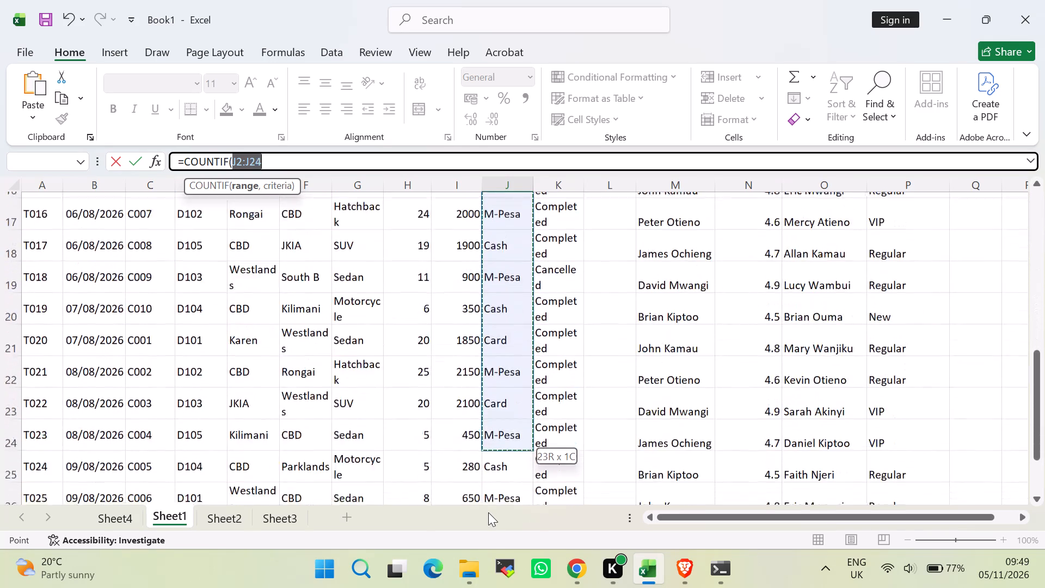
left_click_drag(488, 512, 515, 393)
Complete the COUNTIF formula in J30 with "m-pesa" in quotation marks as the criteria and a closing bracket.
key("comma")
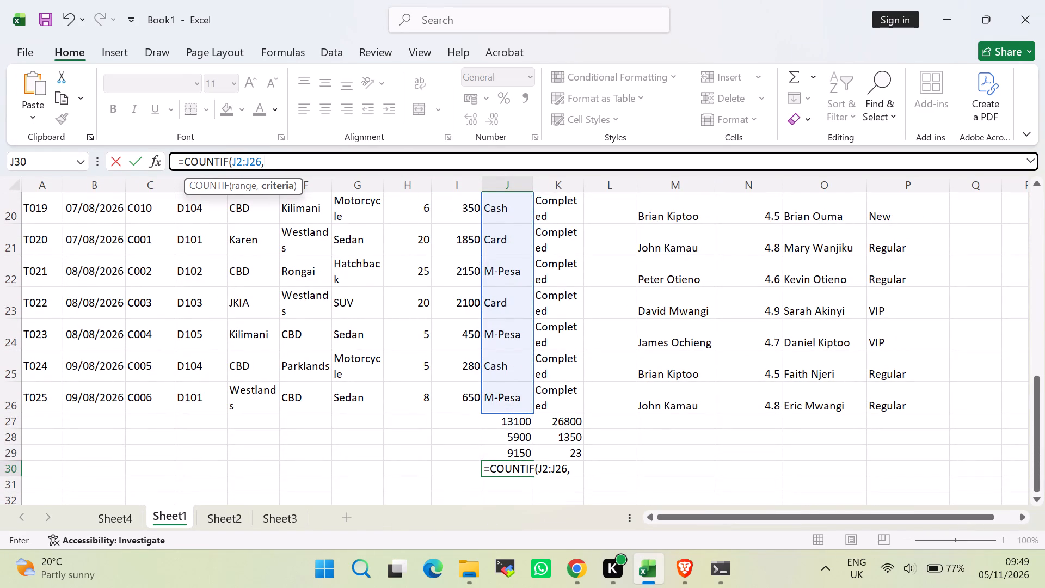
key("m")
type("-pesa")
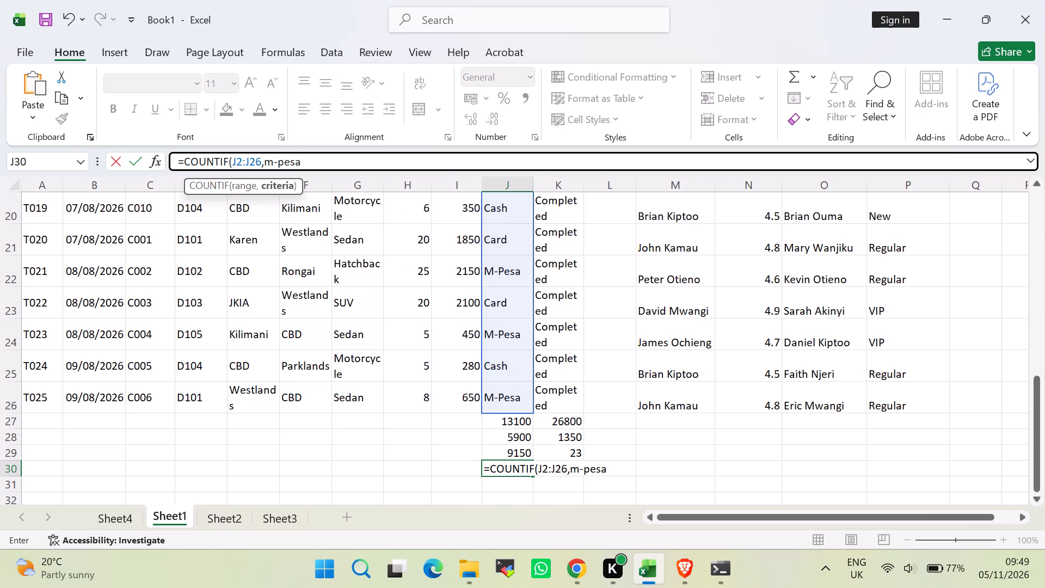
key("shift+quotedbl")
key("Left")
key("Left")
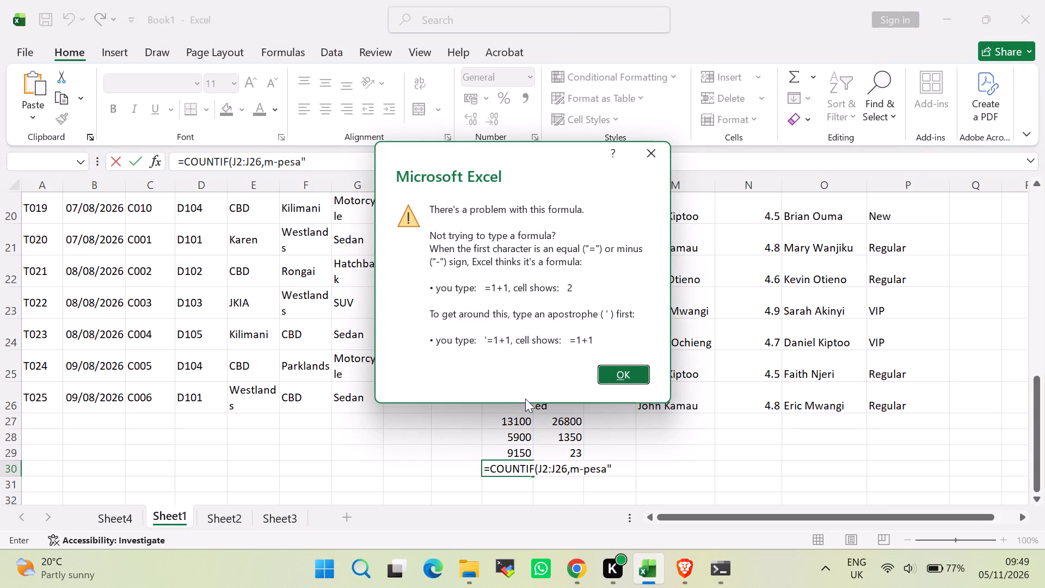
left_click(625, 362)
left_click(610, 377)
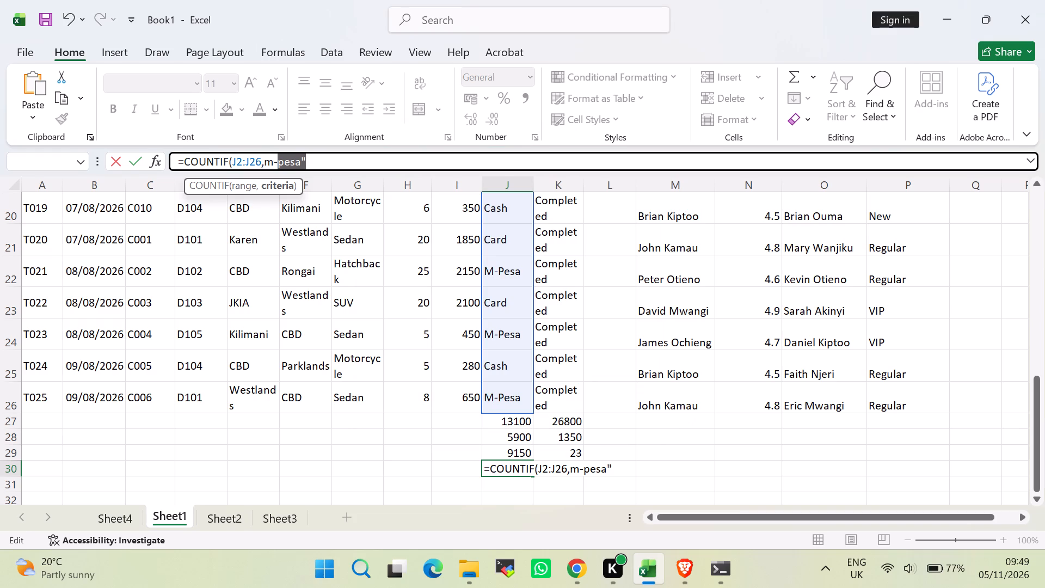
left_click(267, 152)
key("shift+quotedbl")
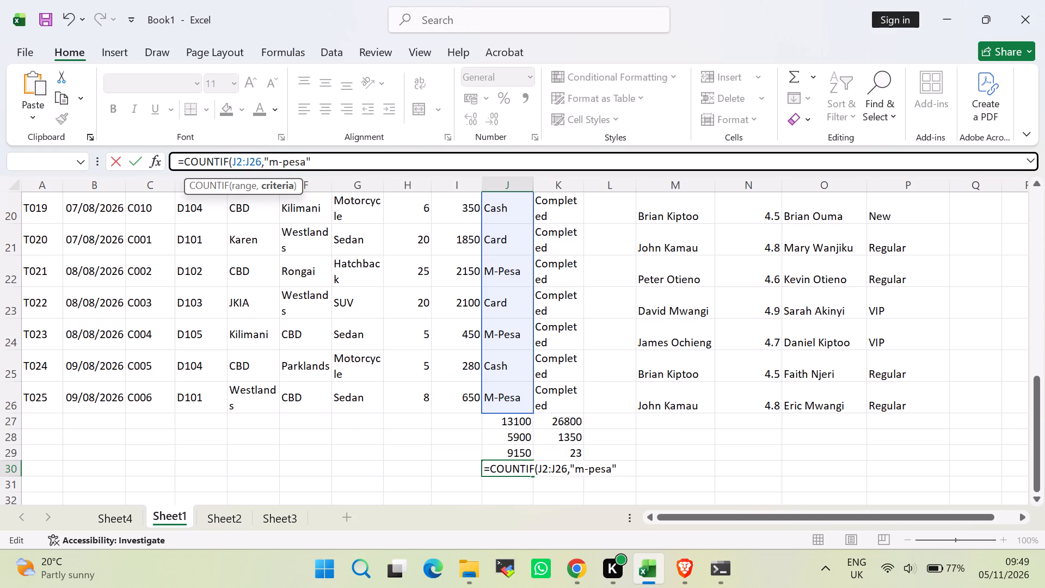
left_click(320, 164)
key("shift+parenright")
key("Return")
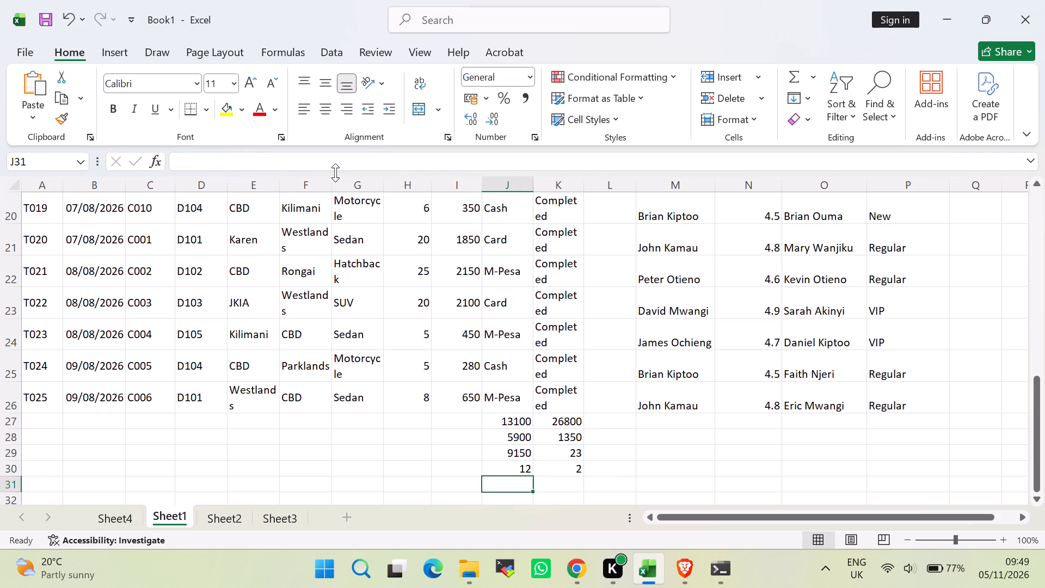
Start a COUNTIFS formula in J31 with the payment method cells J2:J26 as the first criteria range.
left_click(325, 165)
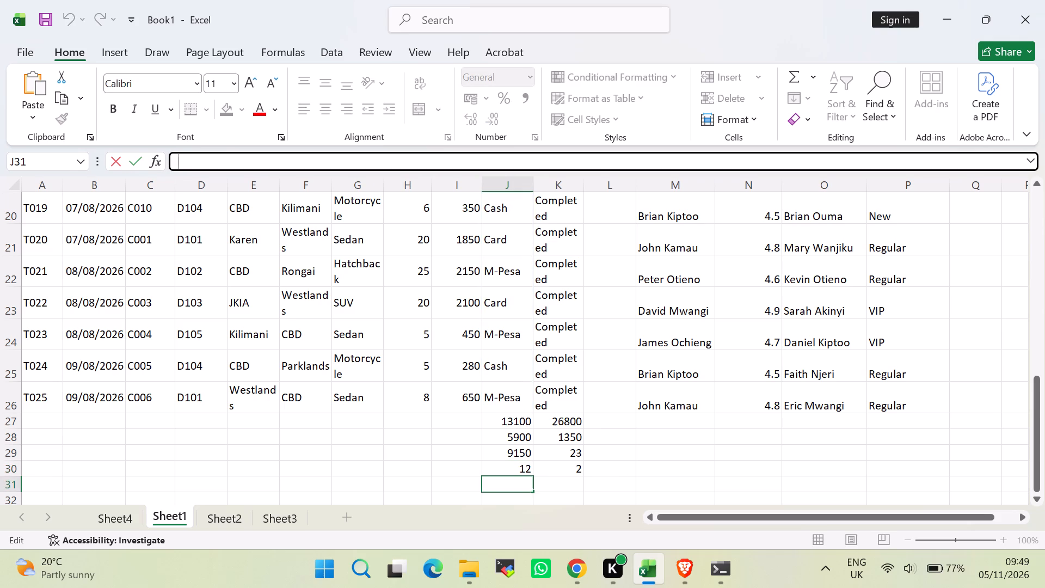
type("=couni")
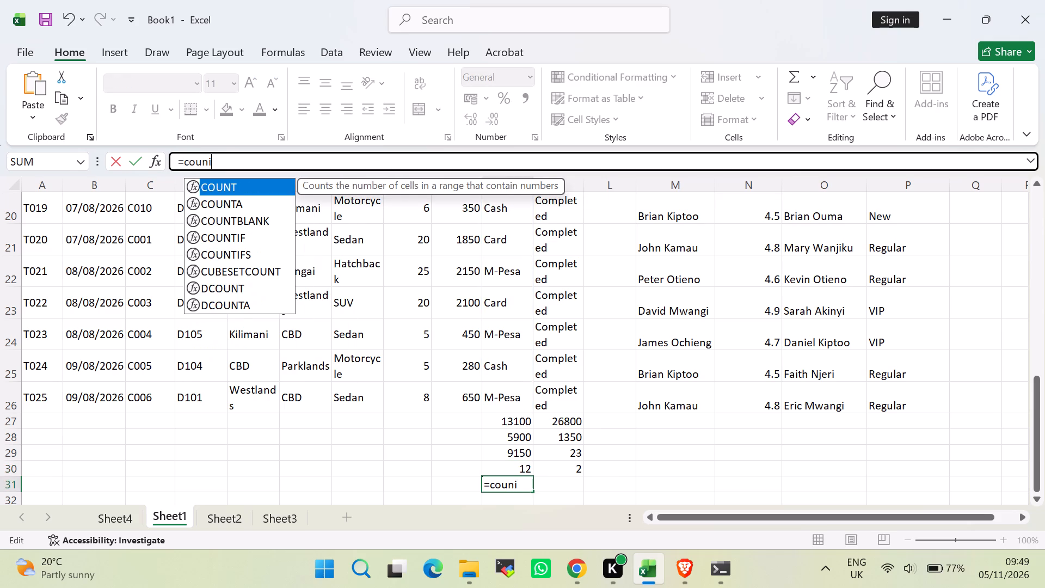
key("BackSpace")
type("ti")
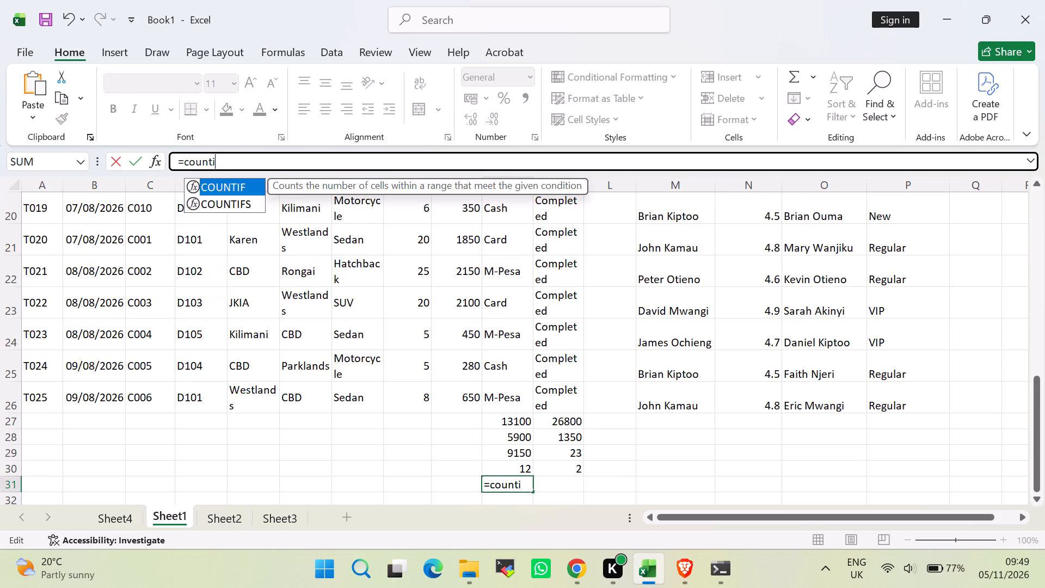
left_click(245, 199)
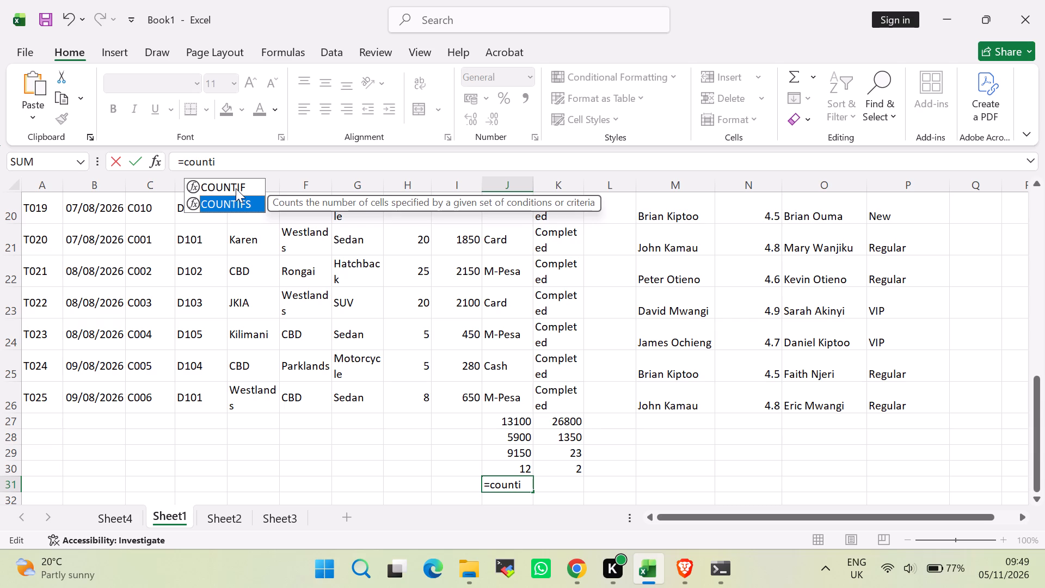
double_click(246, 200)
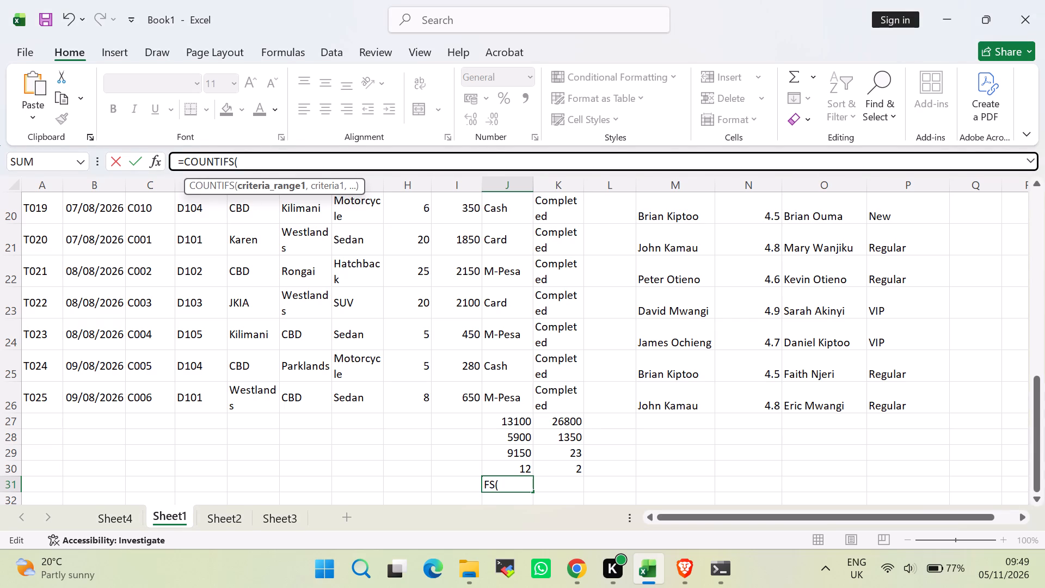
scroll(545, 279, "up", 8)
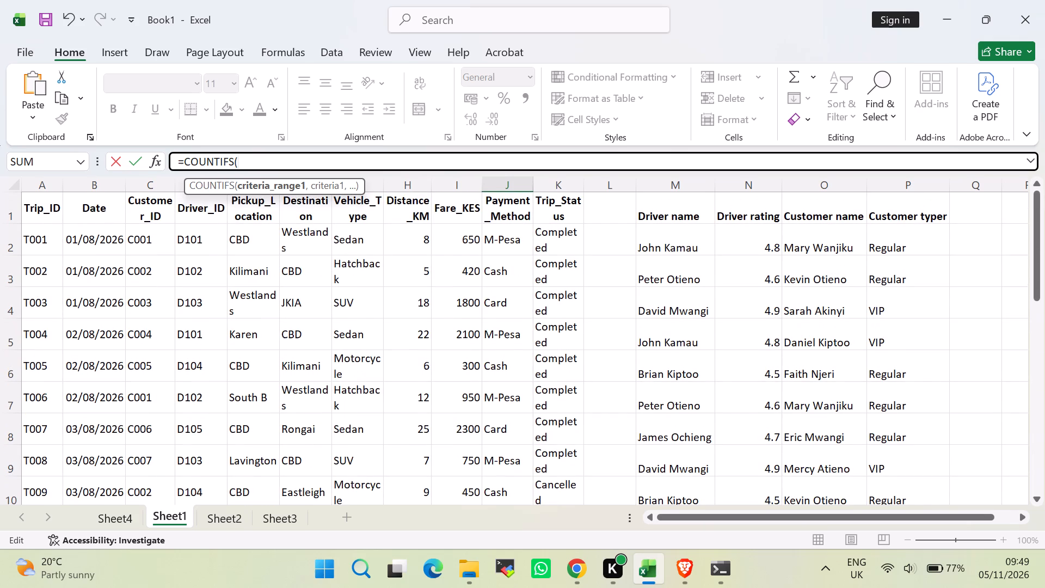
left_click(497, 242)
left_click_drag(534, 250, 522, 261)
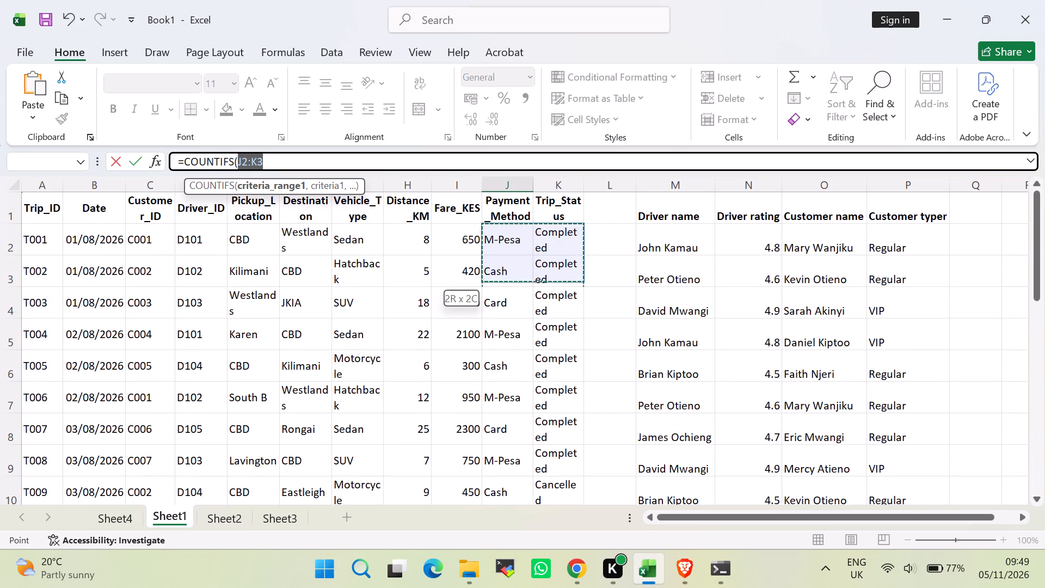
left_click_drag(522, 261, 521, 261)
left_click(511, 252)
left_click_drag(532, 254, 510, 323)
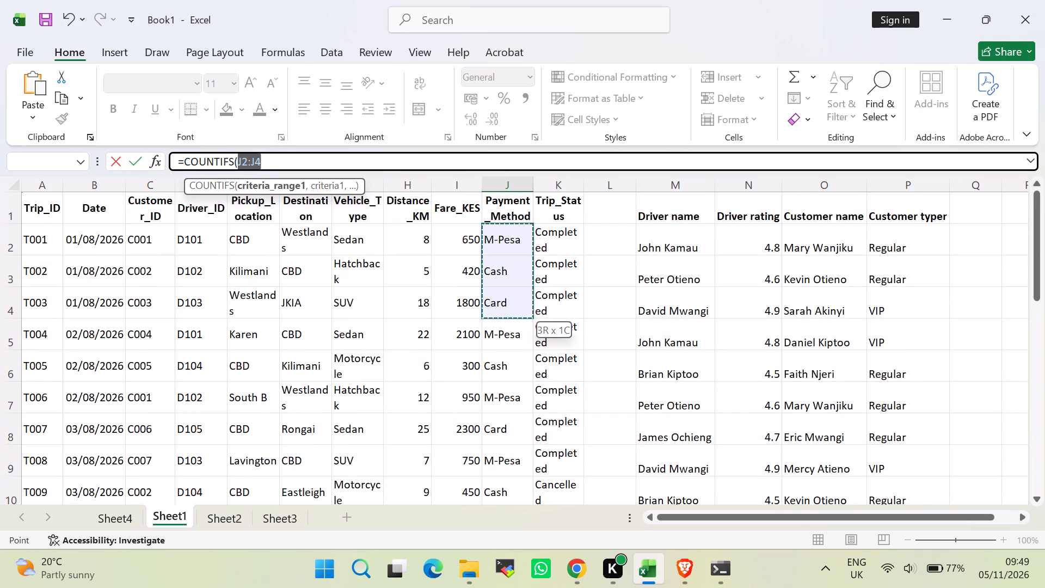
left_click_drag(510, 323, 511, 499)
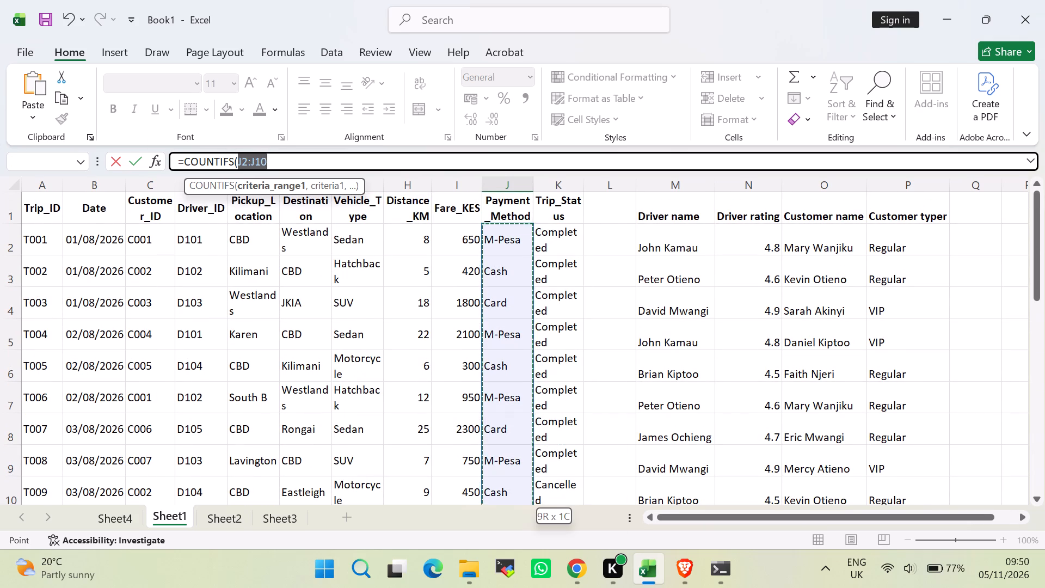
left_click_drag(511, 499, 512, 515)
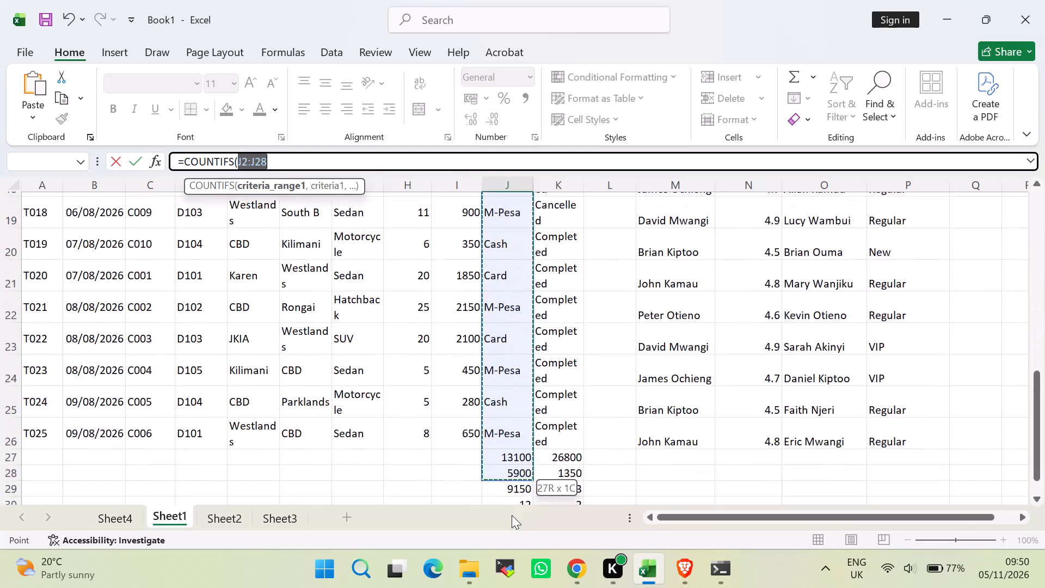
left_click_drag(512, 515, 503, 403)
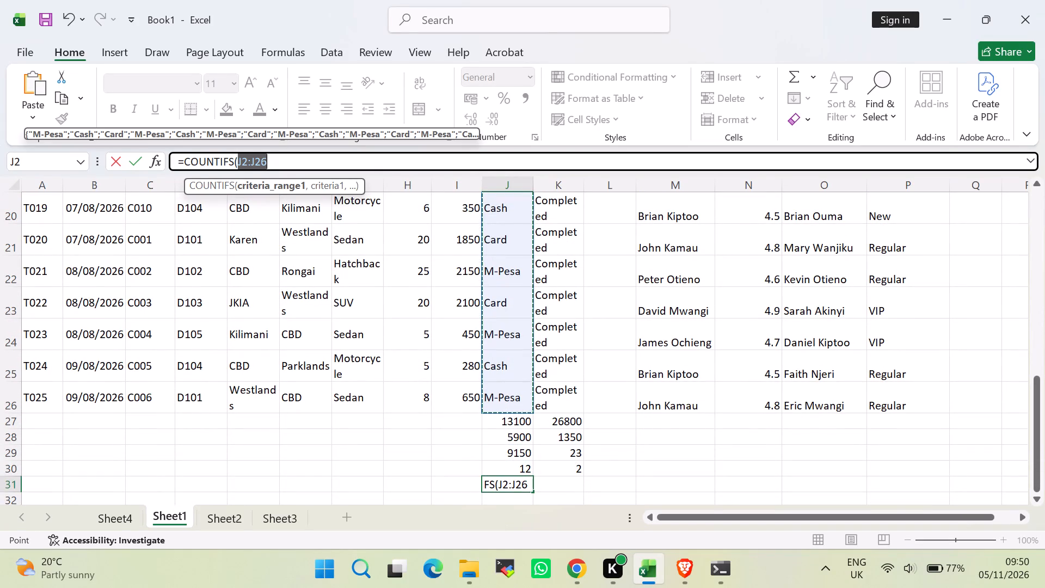
Enter "cash" in quotation marks as the first criteria of the J31 COUNTIFS formula, followed by a comma.
key("comma")
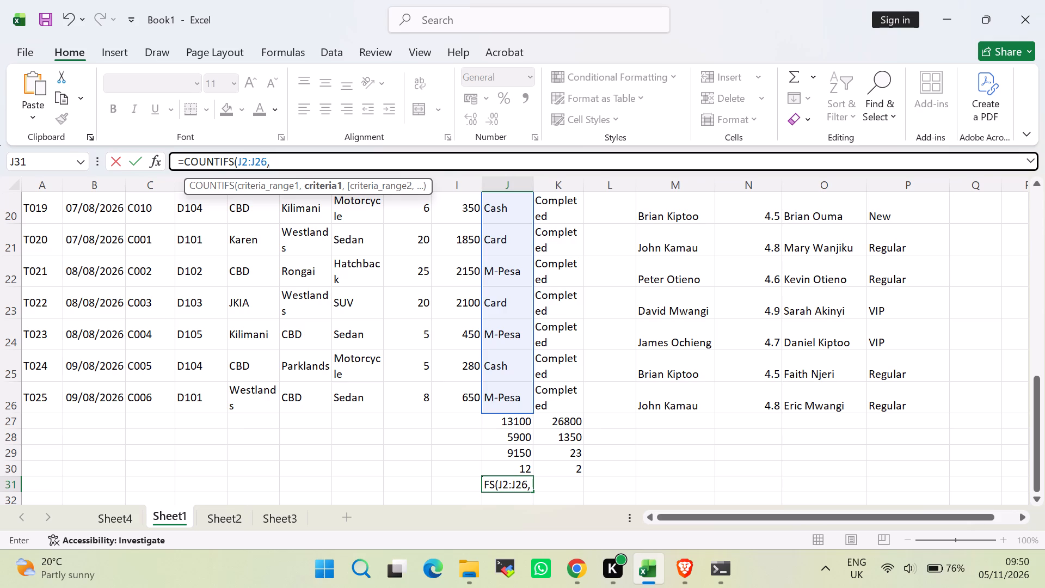
key("shift+quotedbl")
type("cash")
key("shift+quotedbl")
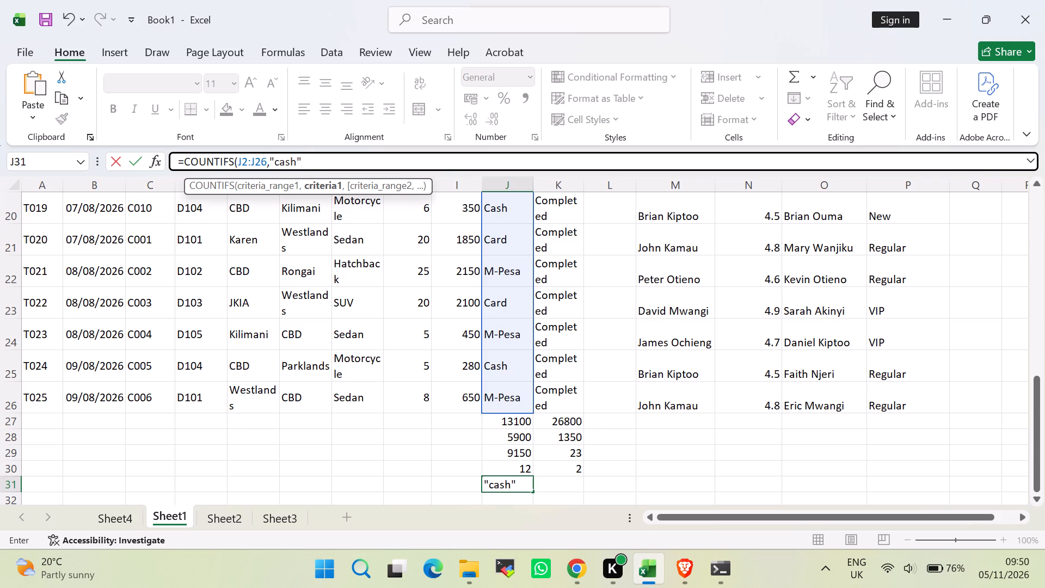
key("comma")
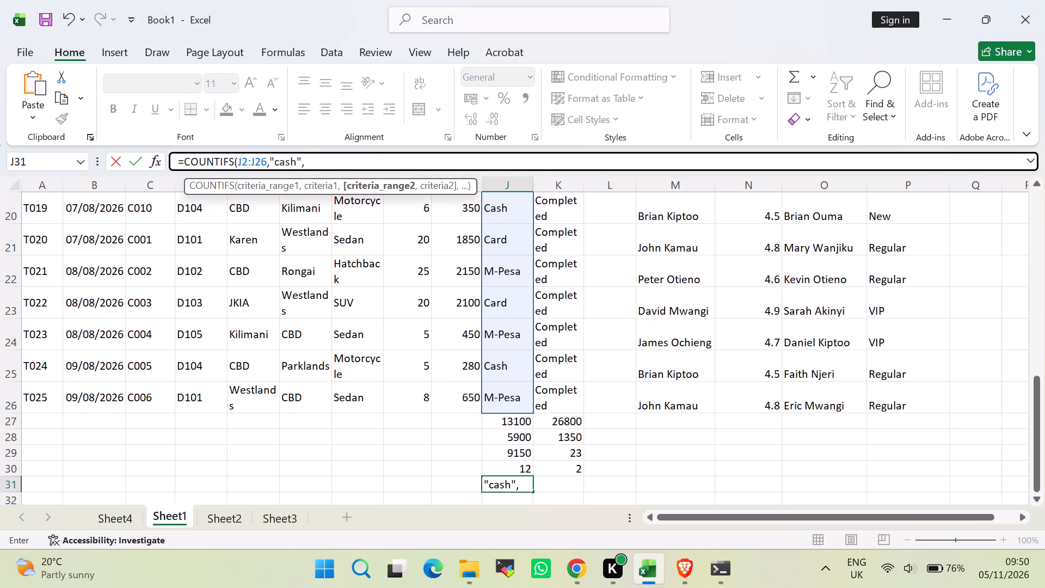